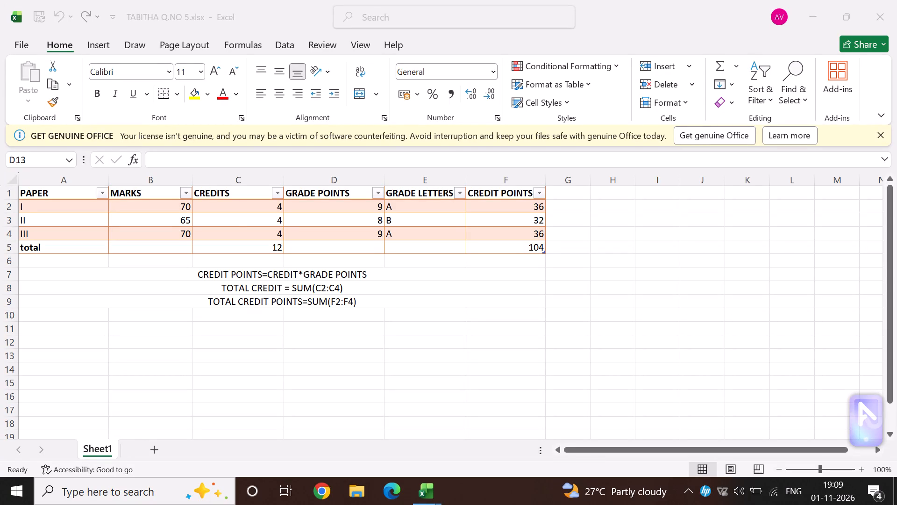
# Save the TABITHA Q.NO 5.xlsx workbook.
pyautogui.click(401, 292)
pyautogui.rightClick(401, 292)
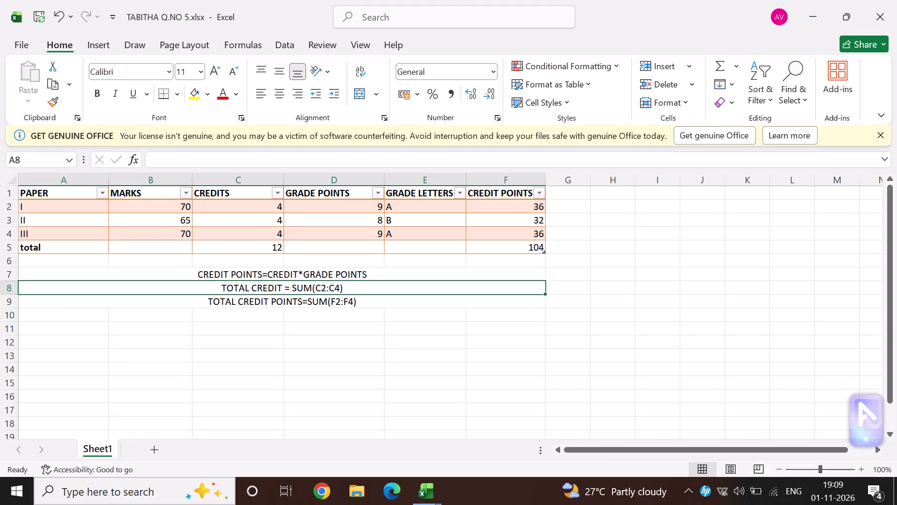
pyautogui.hotkey('ctrl', 's')
pyautogui.hotkey('ctrl', 's')
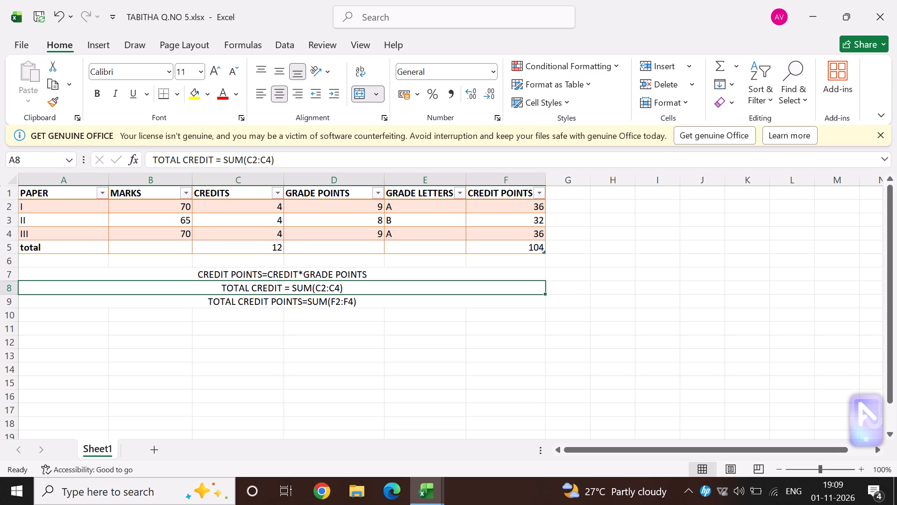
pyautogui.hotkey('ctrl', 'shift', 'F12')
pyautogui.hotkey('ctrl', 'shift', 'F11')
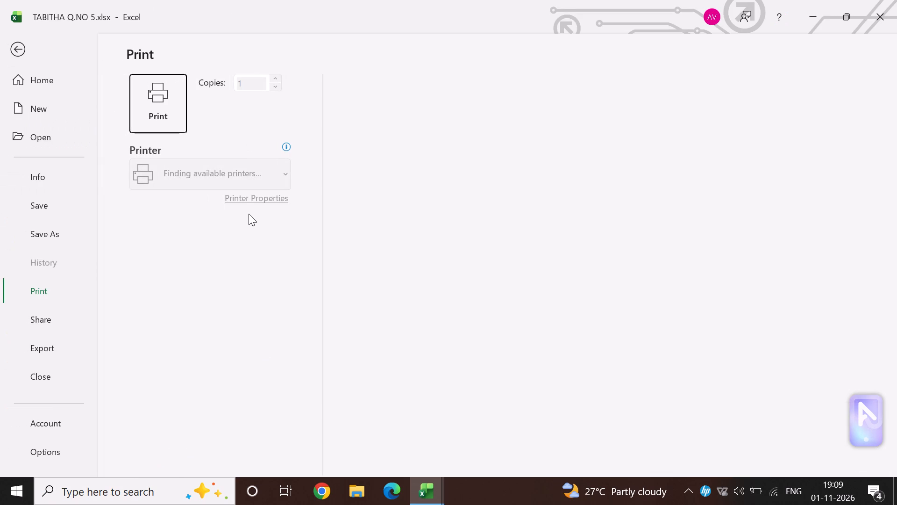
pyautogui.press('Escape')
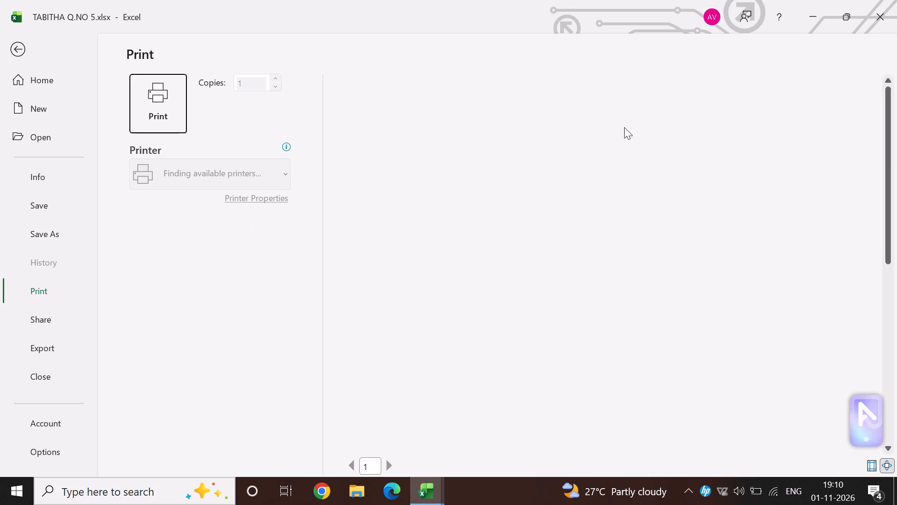
# Create a new blank workbook.
pyautogui.click(36, 113)
pyautogui.click(39, 106)
pyautogui.click(51, 81)
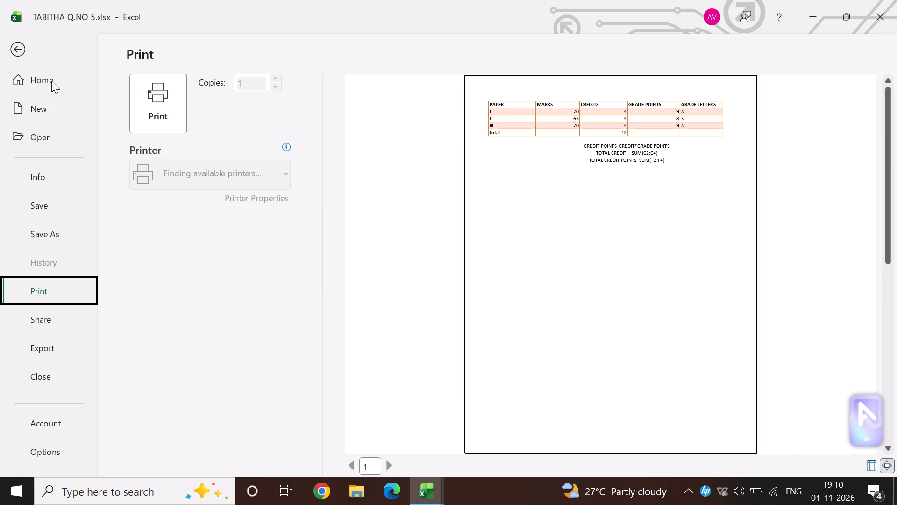
pyautogui.click(631, 218)
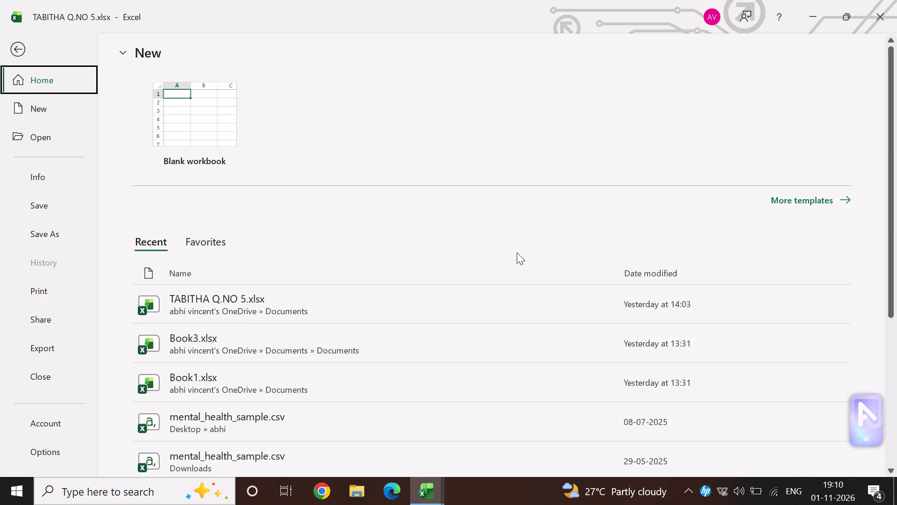
pyautogui.moveTo(167, 278); pyautogui.dragTo(142, 293, button='right')
pyautogui.click(208, 147)
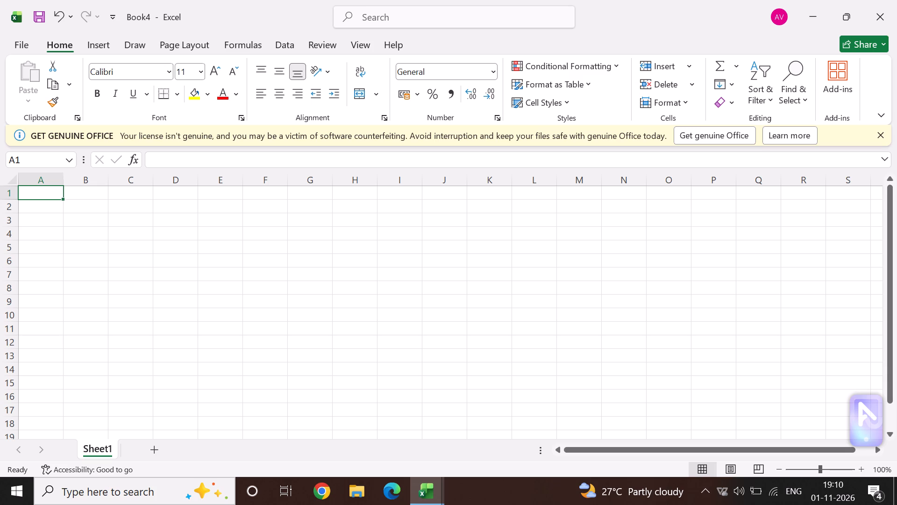
# Open the name of Sheet1 in the new workbook for renaming.
pyautogui.rightClick(107, 449)
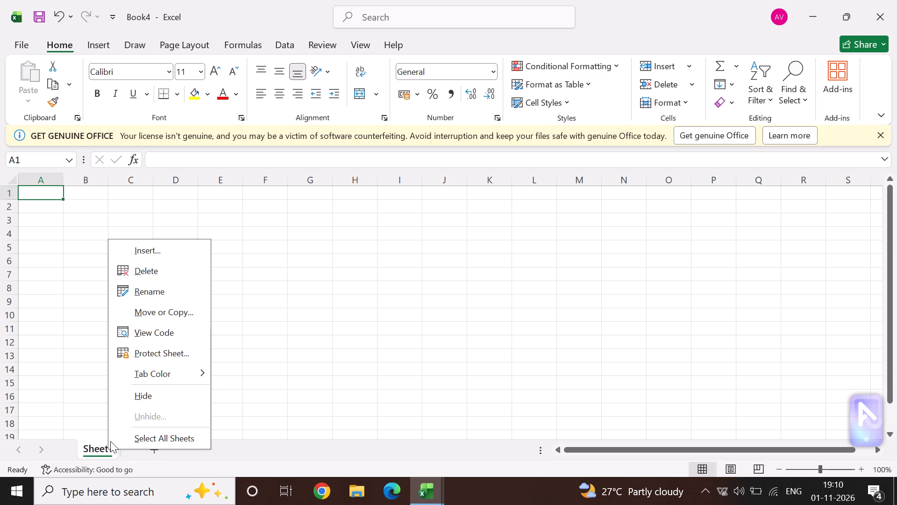
pyautogui.click(160, 292)
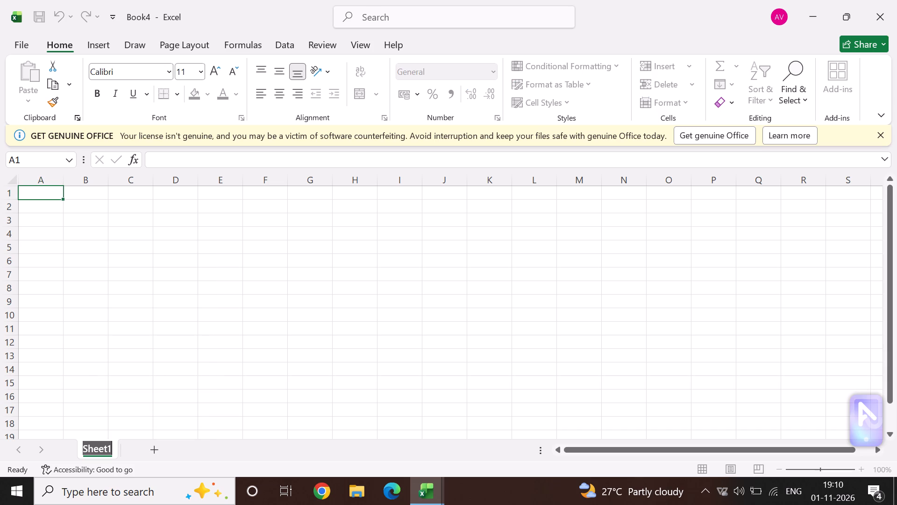
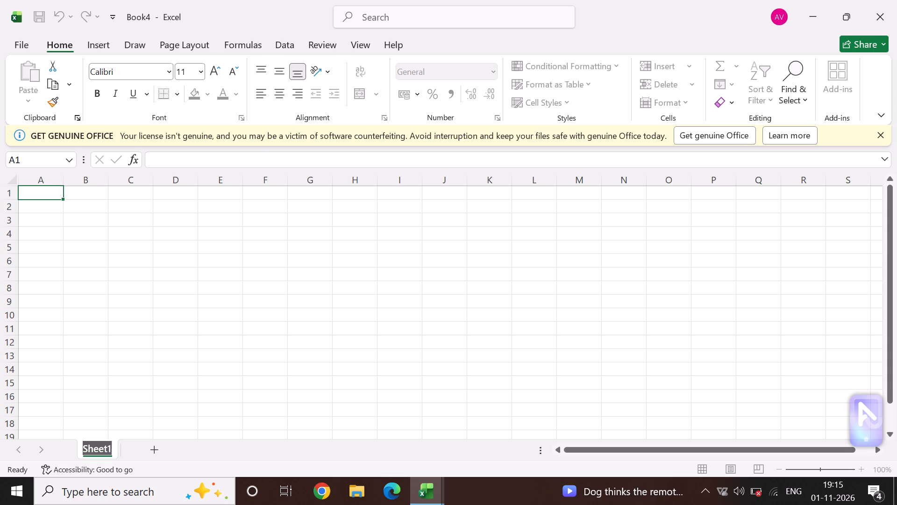
# Widen columns A through F of the blank sheet, making column A slightly narrower than the others.
pyautogui.moveTo(61, 176); pyautogui.dragTo(82, 180)
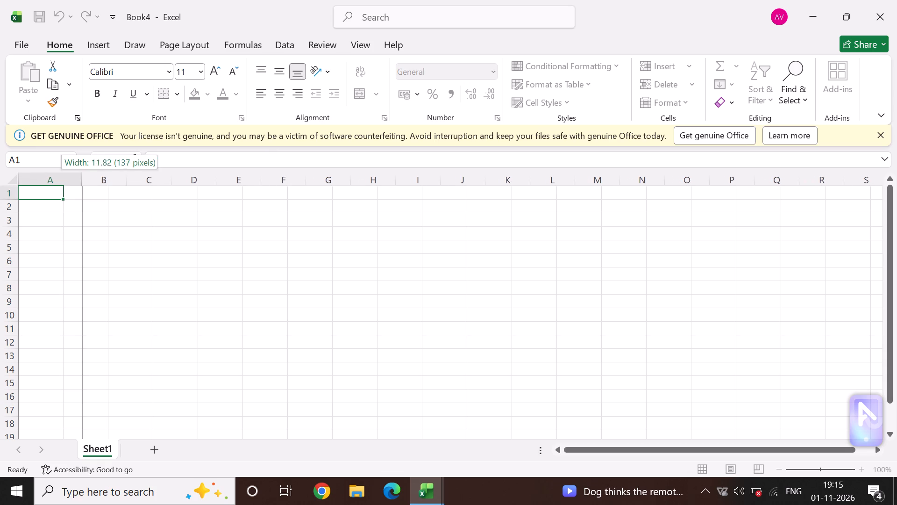
pyautogui.moveTo(82, 180); pyautogui.dragTo(85, 179)
pyautogui.moveTo(128, 180); pyautogui.dragTo(164, 188)
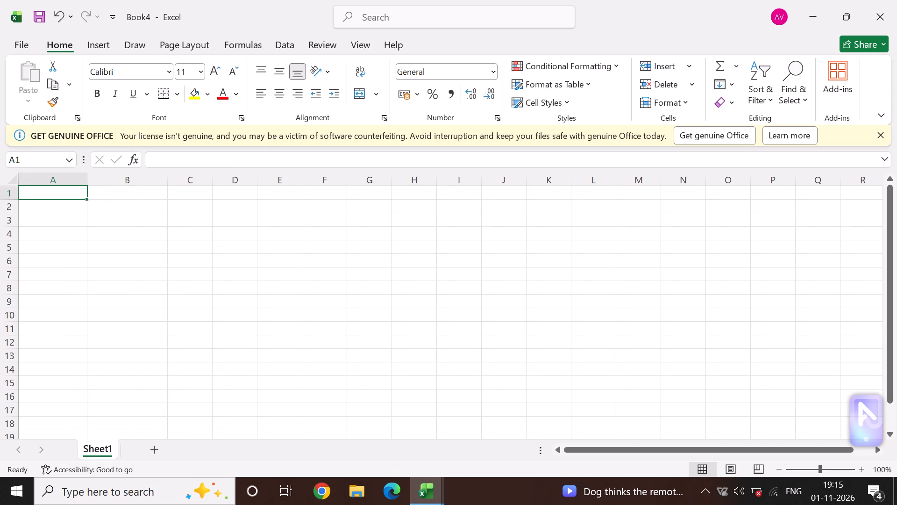
pyautogui.moveTo(212, 182); pyautogui.dragTo(242, 182)
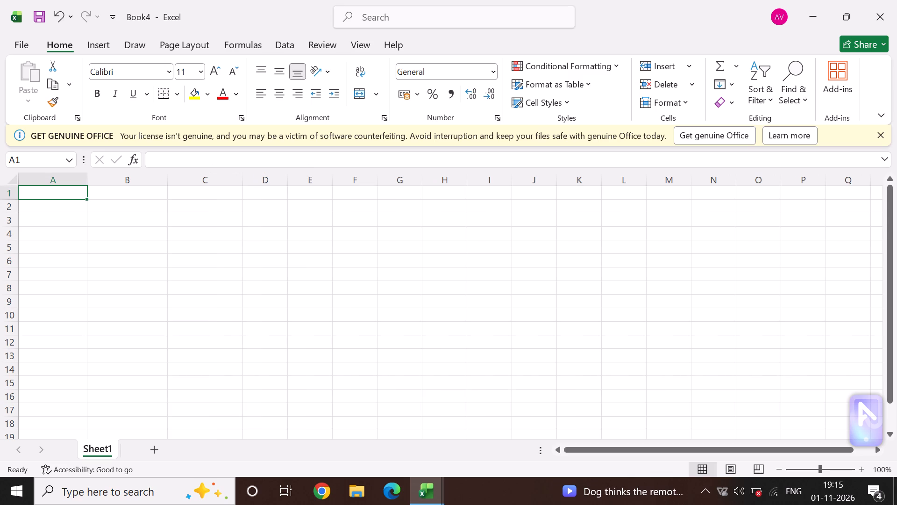
pyautogui.moveTo(286, 185); pyautogui.dragTo(320, 186)
pyautogui.moveTo(367, 184); pyautogui.dragTo(397, 188)
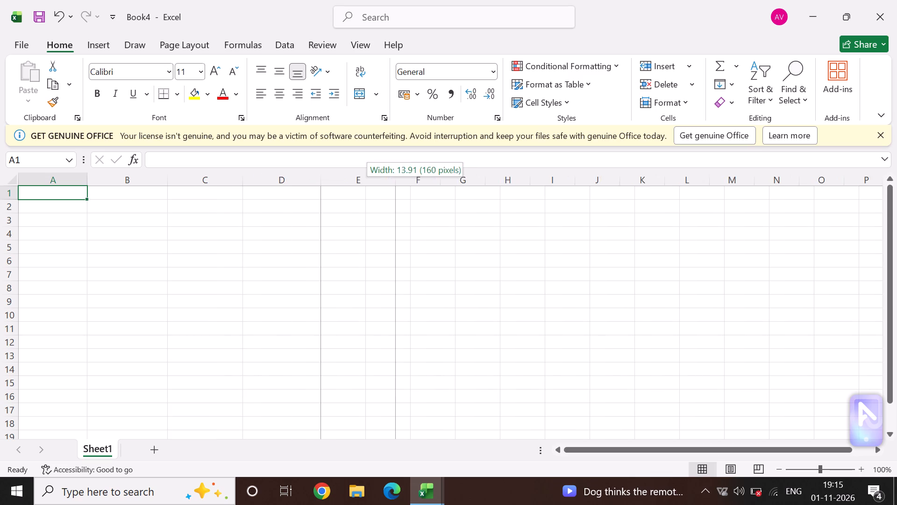
pyautogui.moveTo(397, 188); pyautogui.dragTo(402, 188)
pyautogui.moveTo(441, 187); pyautogui.dragTo(473, 193)
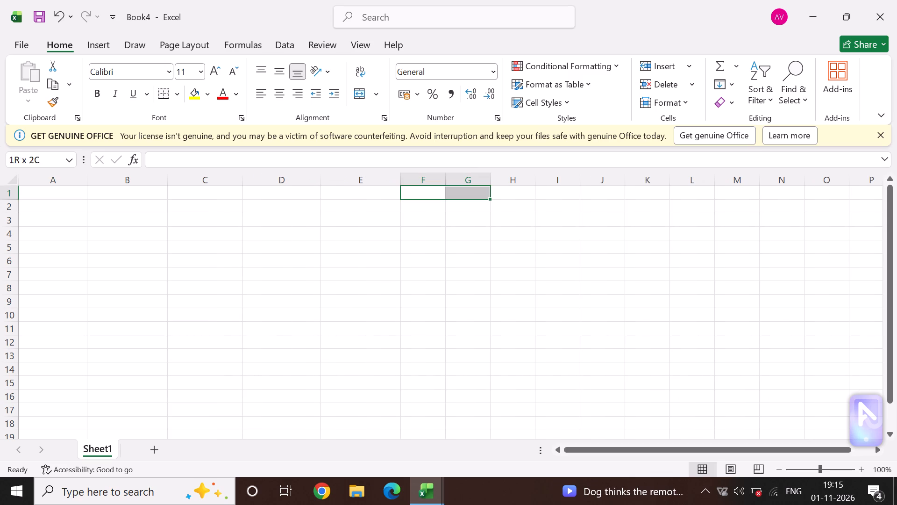
pyautogui.click(443, 238)
pyautogui.moveTo(445, 185); pyautogui.dragTo(477, 186)
# Enter the header PAPER in cell B1 and make it bold.
pyautogui.click(69, 193)
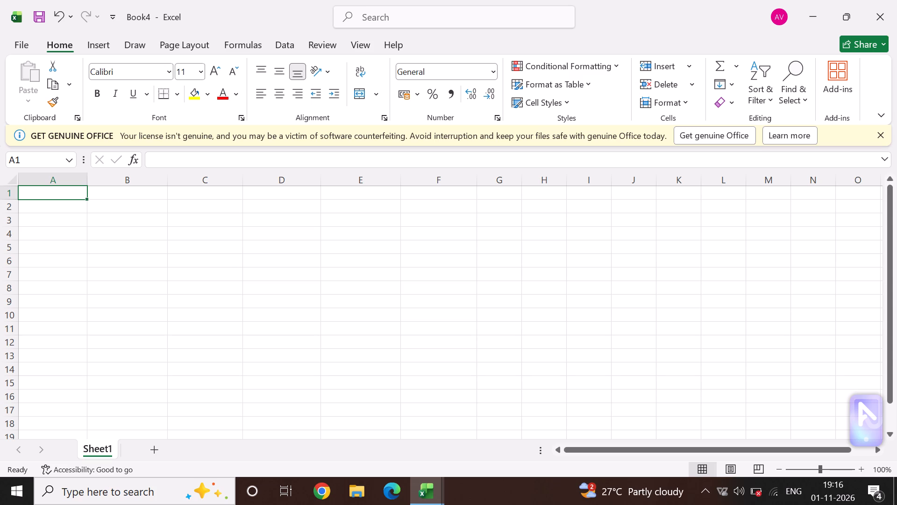
pyautogui.click(103, 196)
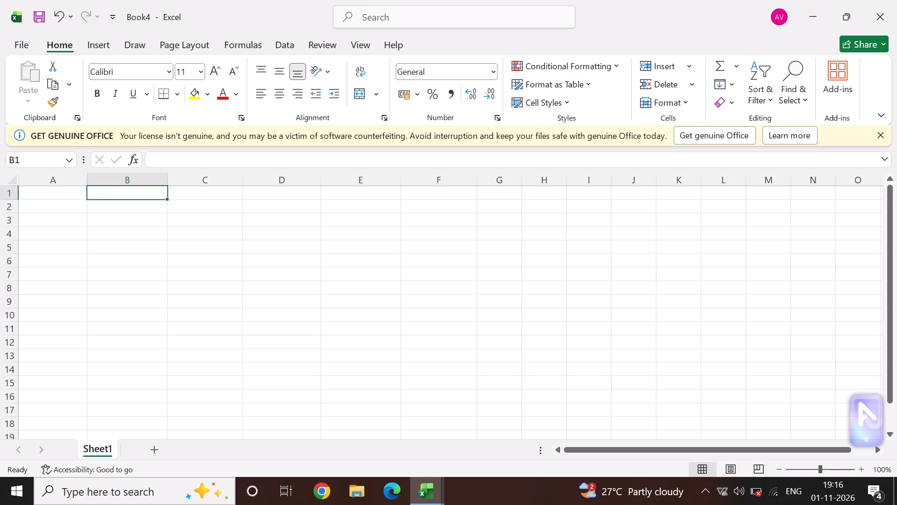
pyautogui.write('paper')
pyautogui.press('BackSpace')
pyautogui.press('BackSpace')
pyautogui.press('BackSpace')
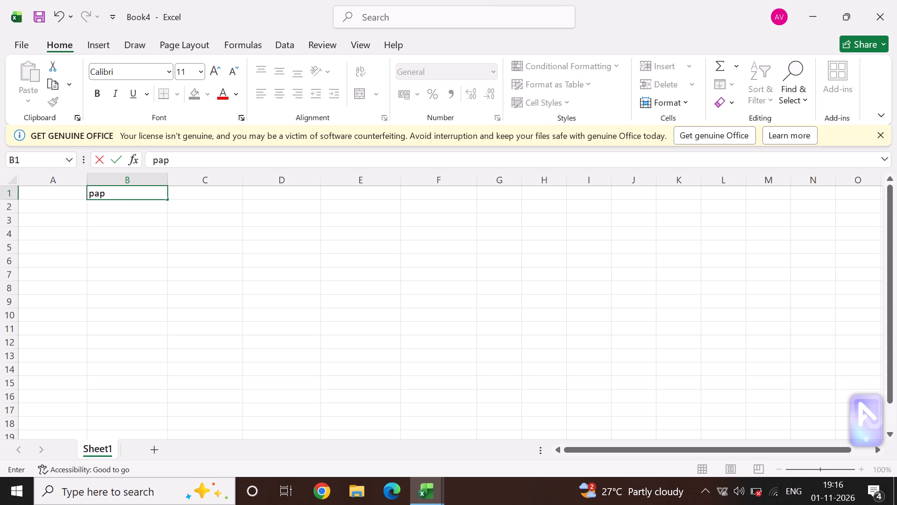
pyautogui.press('BackSpace')
pyautogui.press('BackSpace')
pyautogui.write('PAPER')
pyautogui.press('Right')
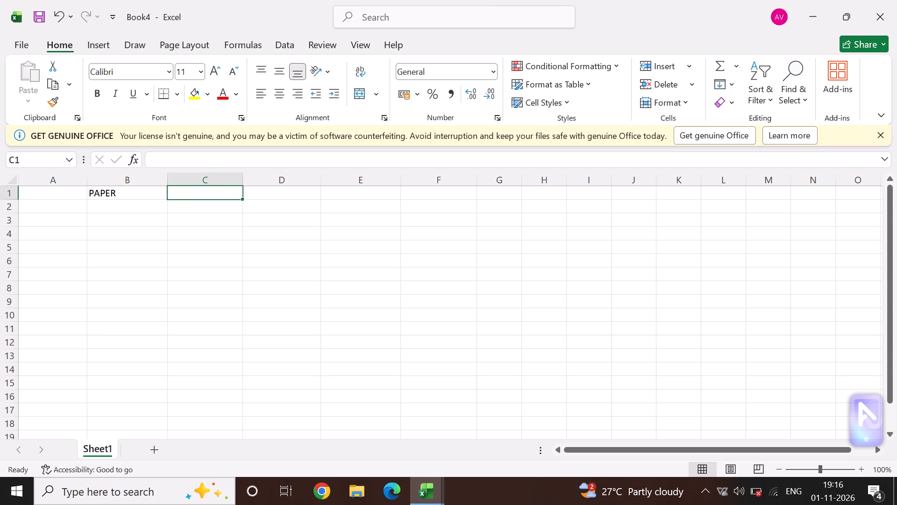
pyautogui.press('Left')
pyautogui.hotkey('ctrl', 'b')
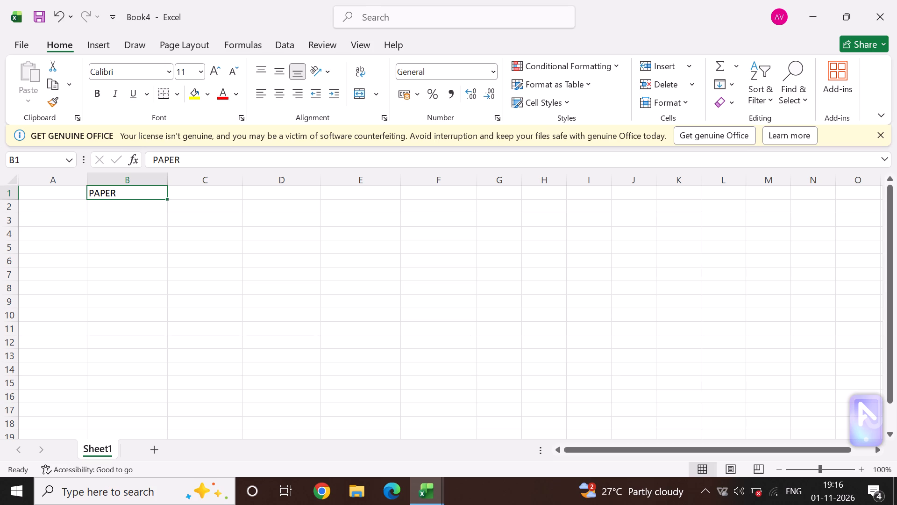
# Enter the header CREDITS in cell C1 and make it bold.
pyautogui.press('Right')
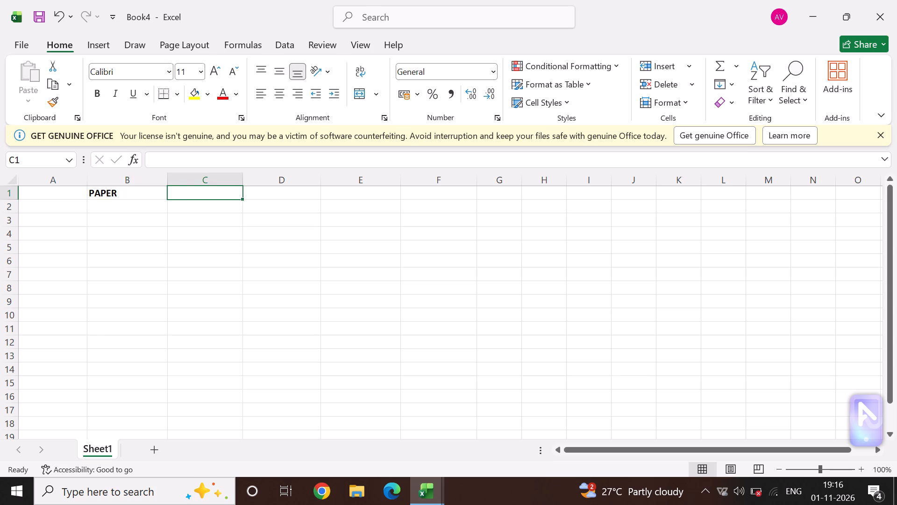
pyautogui.write('CREDITS')
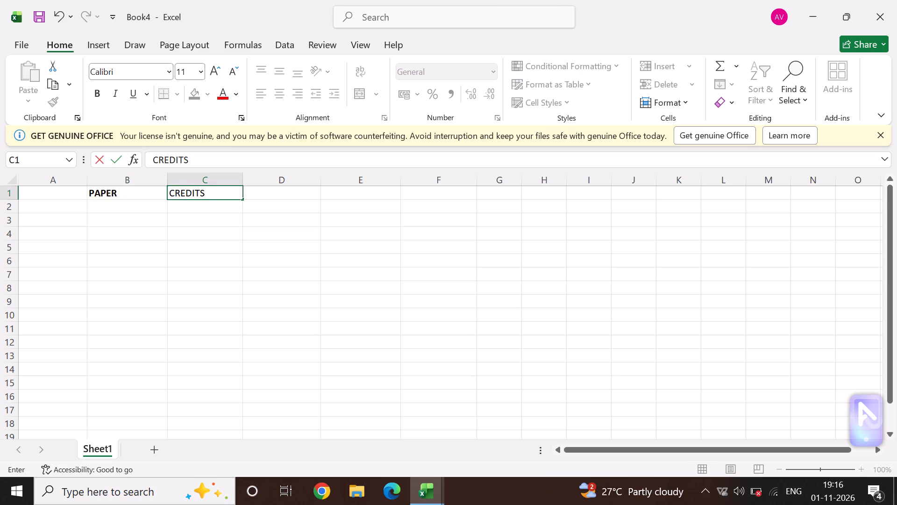
pyautogui.press('Right')
pyautogui.press('Left')
pyautogui.hotkey('ctrl', 'h')
pyautogui.hotkey('ctrl', 'b')
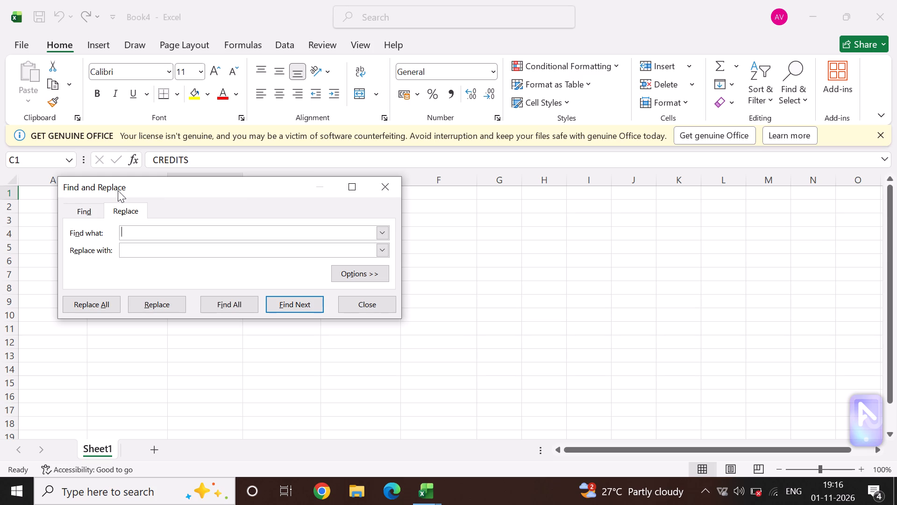
pyautogui.press('Escape')
pyautogui.hotkey('ctrl', 'b')
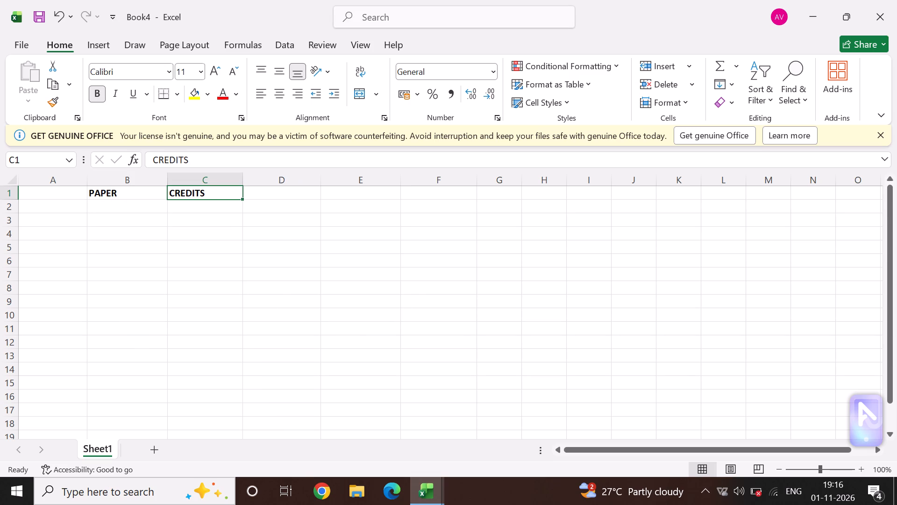
# Enter the header GRADE POINTS in cell D1 and make it bold.
pyautogui.press('Right')
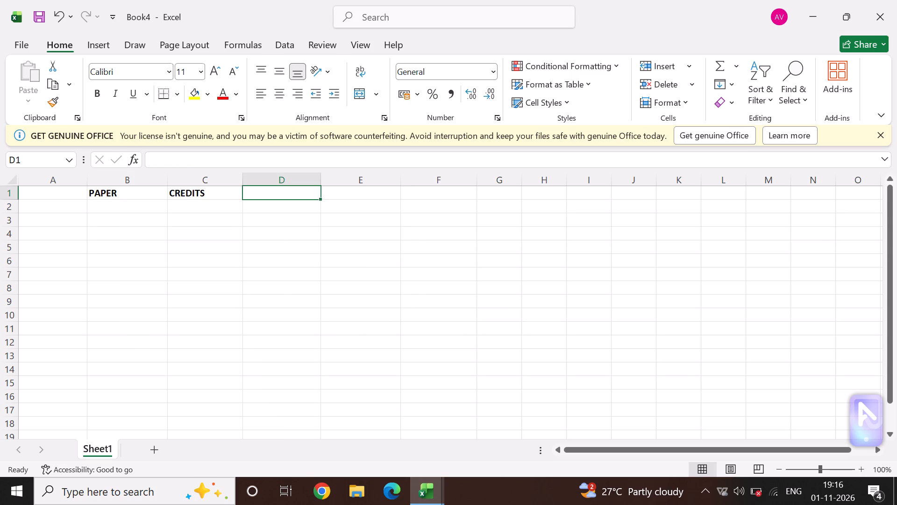
pyautogui.write('GRADE PI')
pyautogui.press('BackSpace')
pyautogui.write('OINTS')
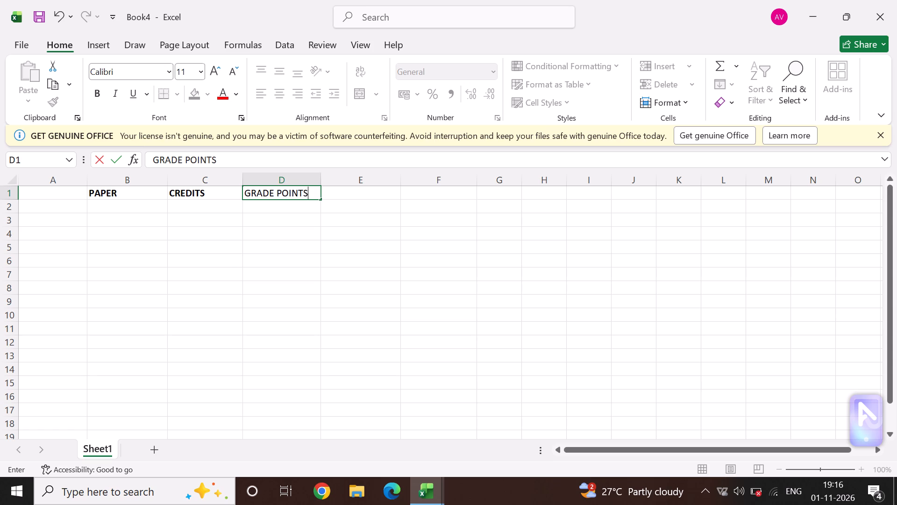
pyautogui.press('Right')
pyautogui.press('Left')
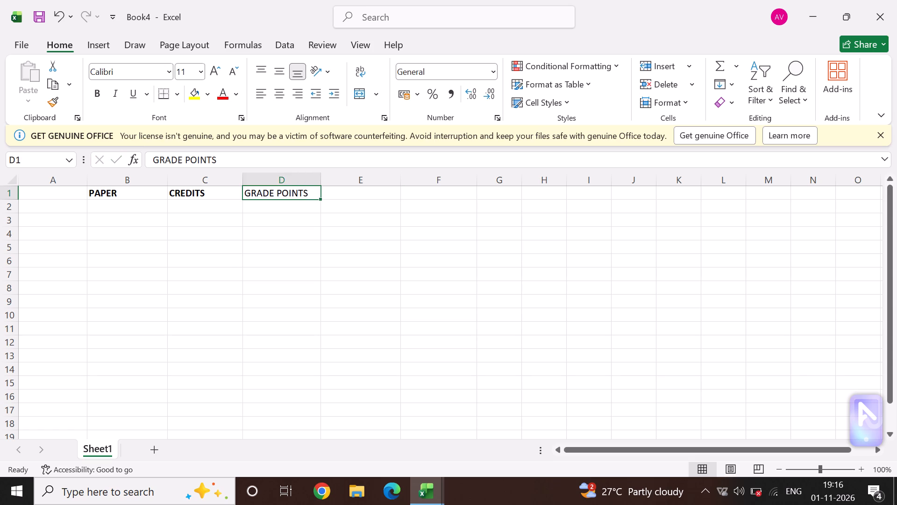
pyautogui.hotkey('ctrl', 'b')
# Enter the header CREDIT POINTS in cell E1 and make it bold.
pyautogui.press('Right')
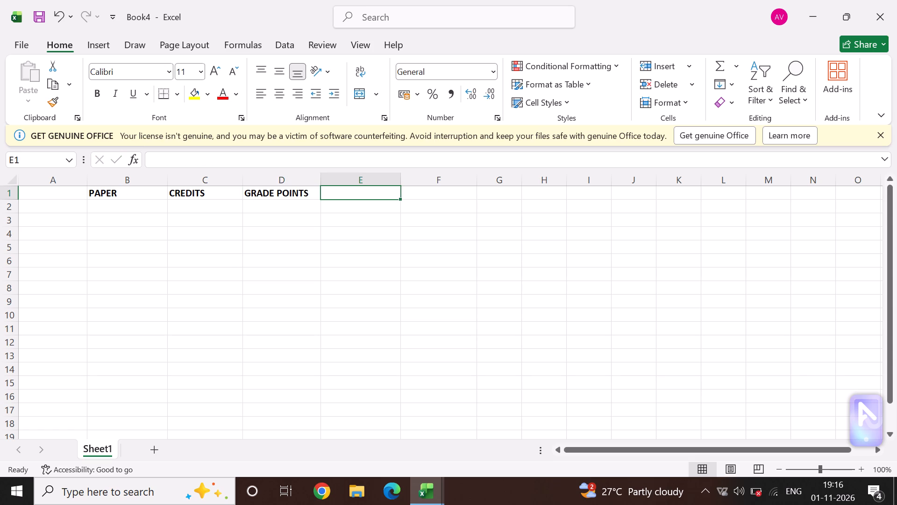
pyautogui.write('CREDI')
pyautogui.write('T POINTS')
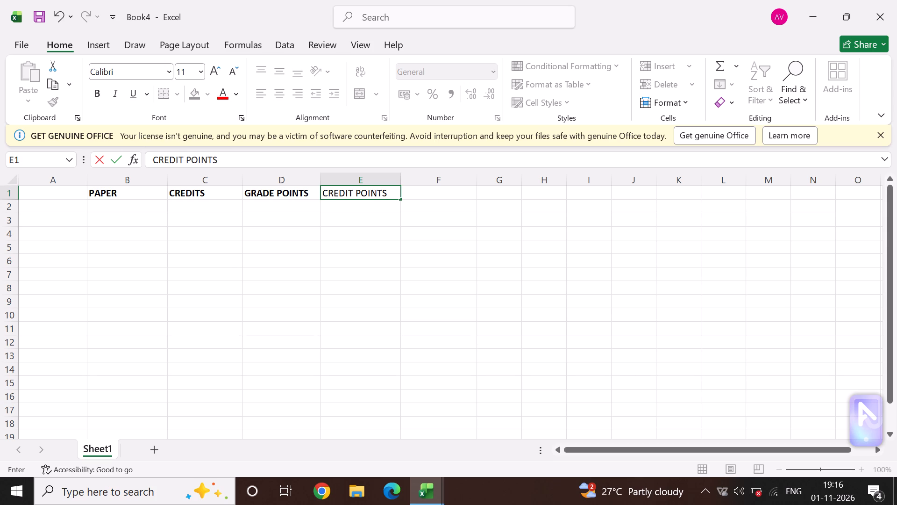
pyautogui.press('Right')
pyautogui.press('Left')
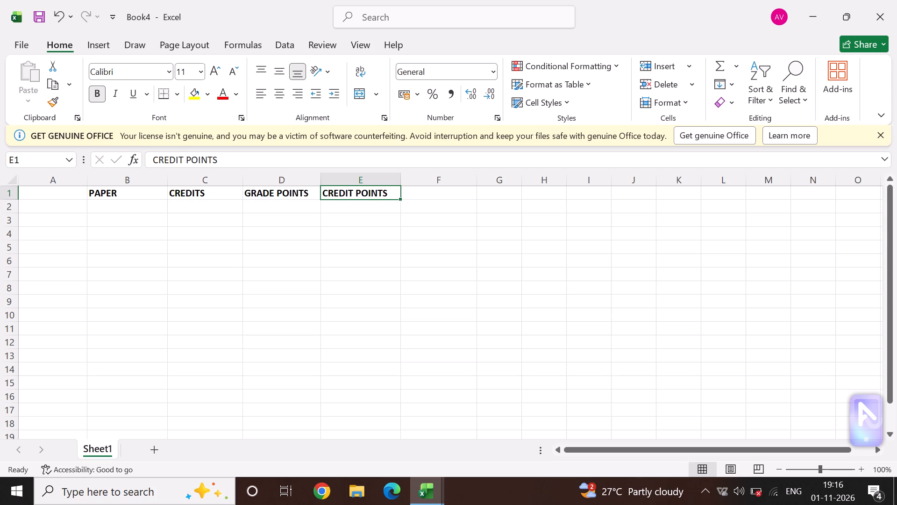
pyautogui.hotkey('ctrl', 'b')
pyautogui.press('Down')
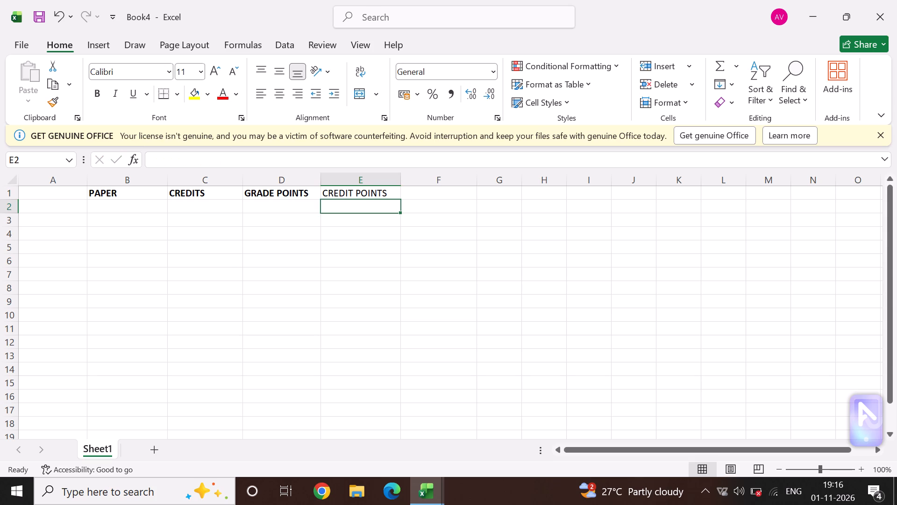
pyautogui.press('Up')
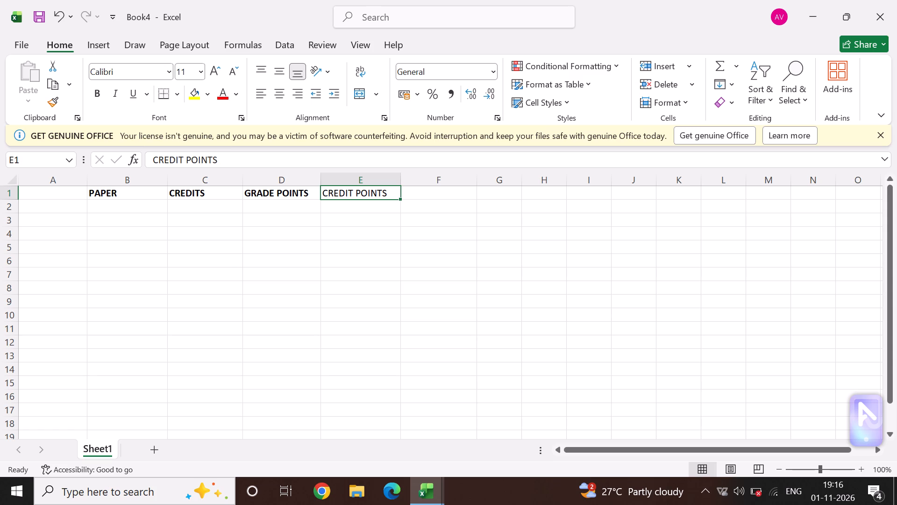
pyautogui.hotkey('ctrl', 'b')
# Merge and center cells A2 to A5 below the header row.
pyautogui.press('Down')
pyautogui.press('Left')
pyautogui.press('Left')
pyautogui.press('Left')
pyautogui.press('Left')
pyautogui.press('Left')
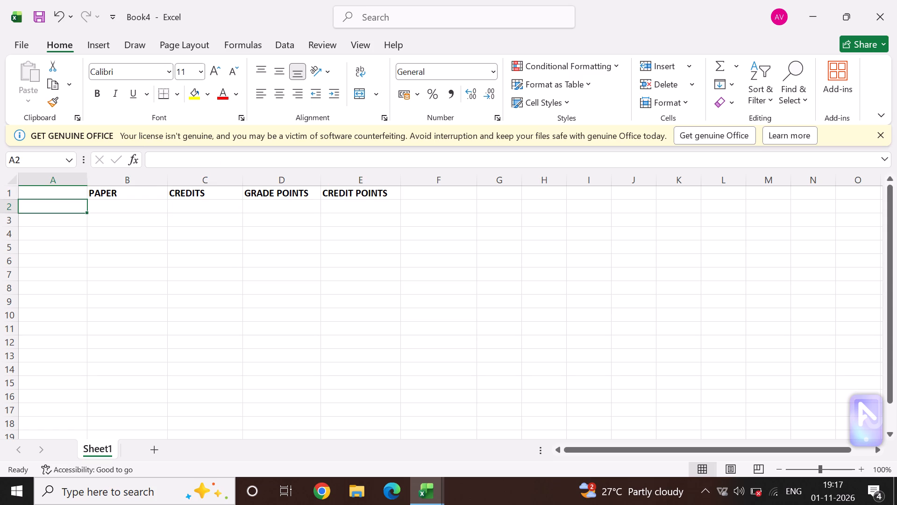
pyautogui.moveTo(85, 212); pyautogui.dragTo(81, 249)
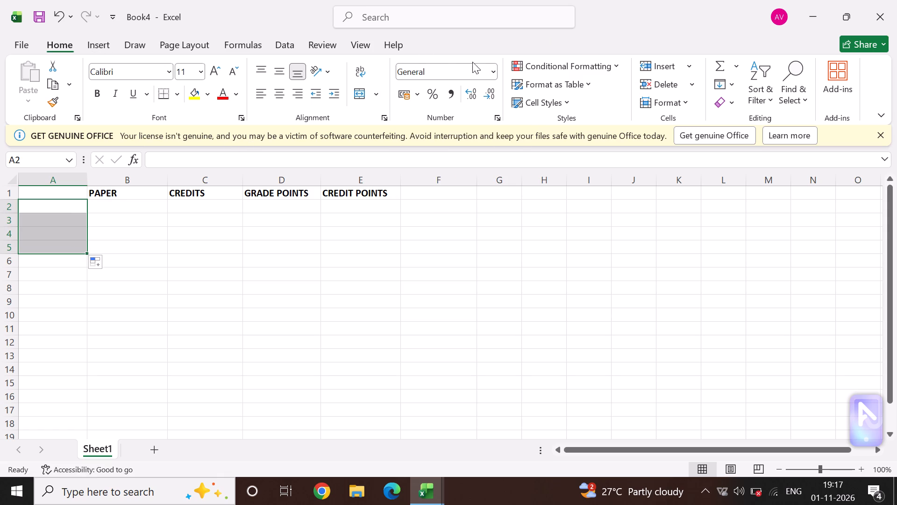
pyautogui.click(377, 93)
pyautogui.click(389, 115)
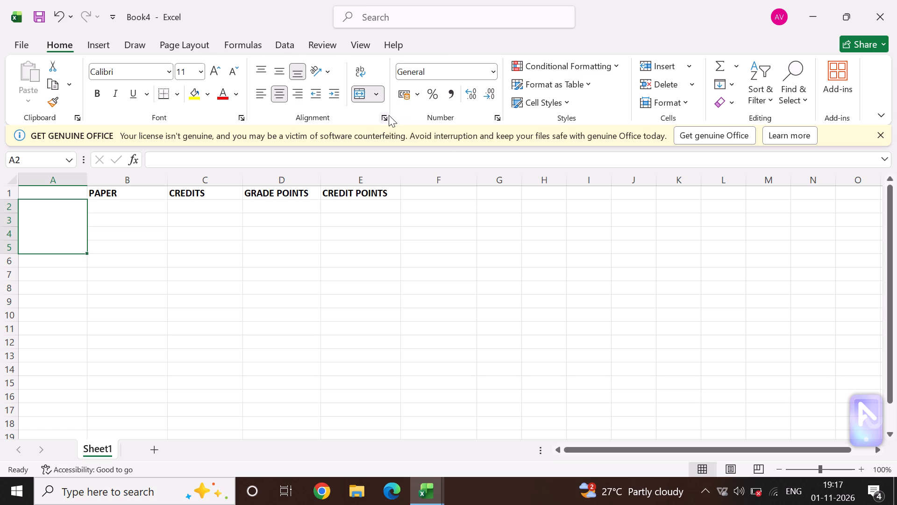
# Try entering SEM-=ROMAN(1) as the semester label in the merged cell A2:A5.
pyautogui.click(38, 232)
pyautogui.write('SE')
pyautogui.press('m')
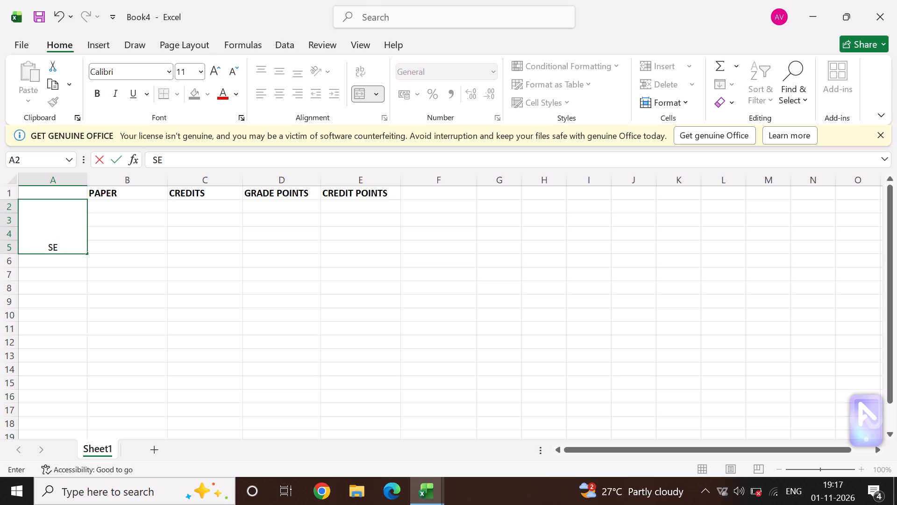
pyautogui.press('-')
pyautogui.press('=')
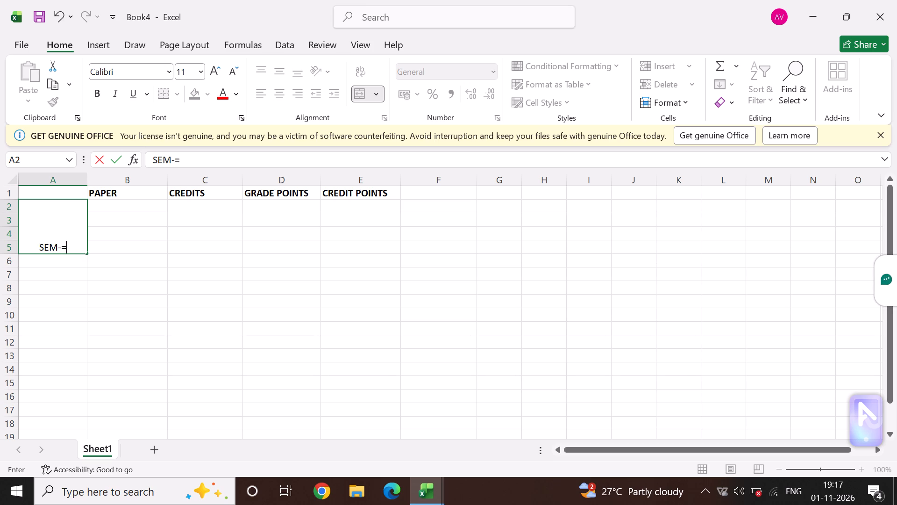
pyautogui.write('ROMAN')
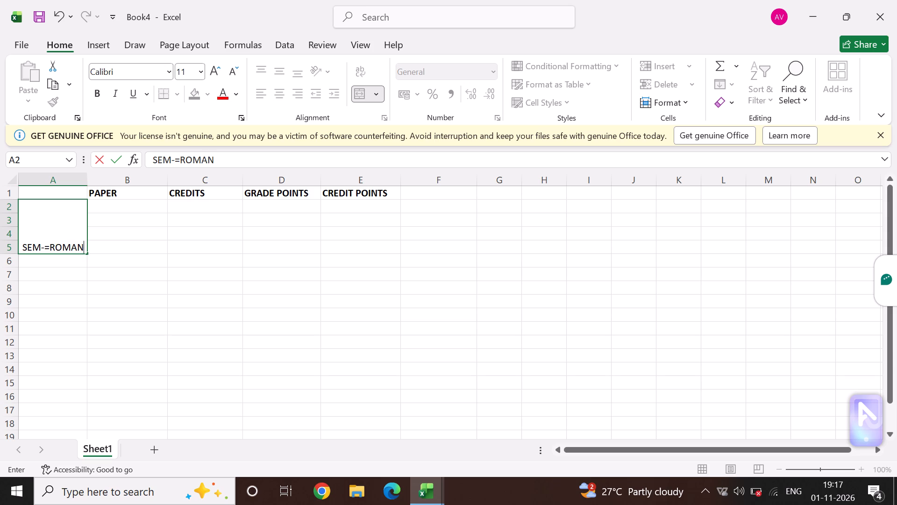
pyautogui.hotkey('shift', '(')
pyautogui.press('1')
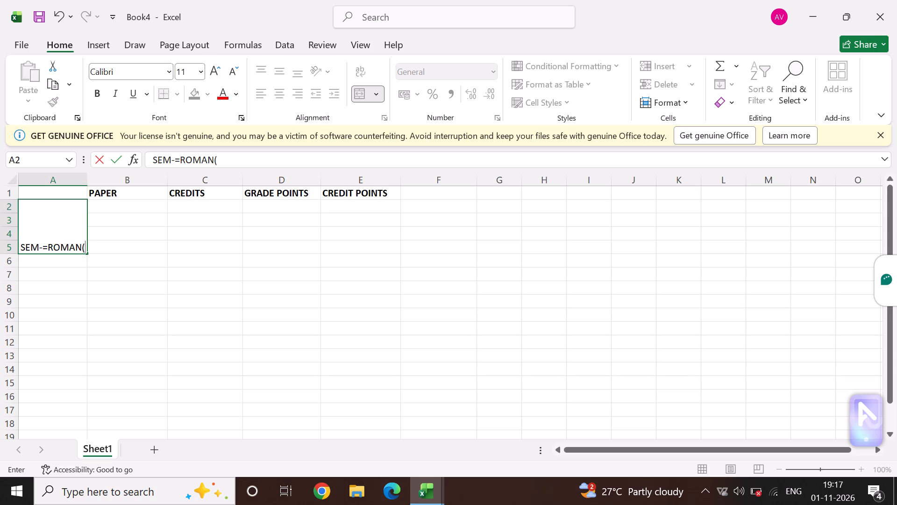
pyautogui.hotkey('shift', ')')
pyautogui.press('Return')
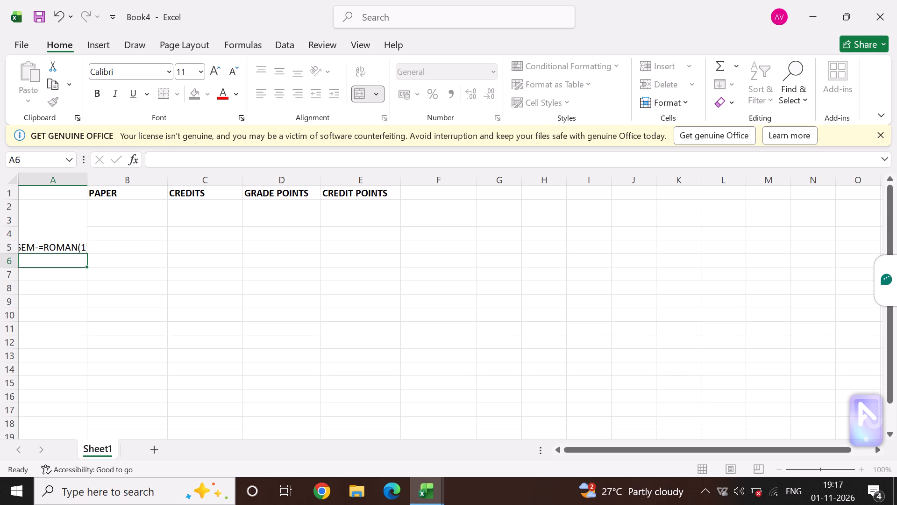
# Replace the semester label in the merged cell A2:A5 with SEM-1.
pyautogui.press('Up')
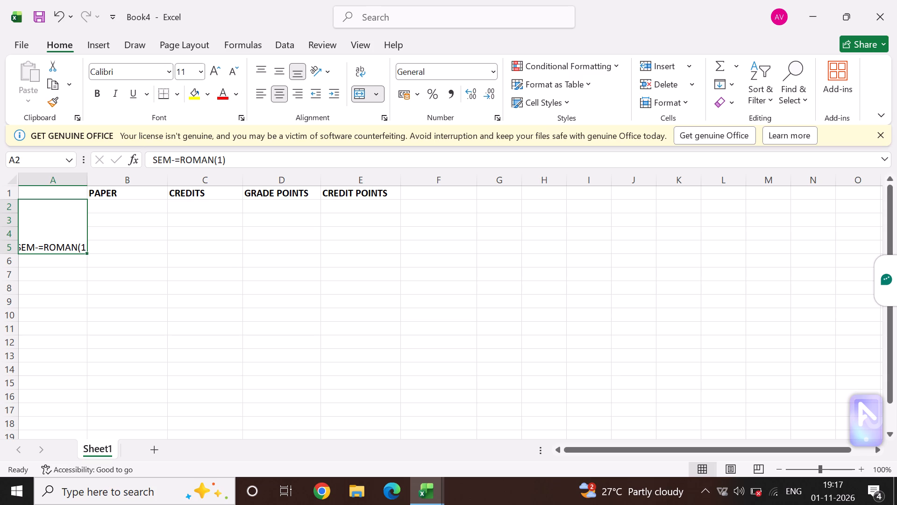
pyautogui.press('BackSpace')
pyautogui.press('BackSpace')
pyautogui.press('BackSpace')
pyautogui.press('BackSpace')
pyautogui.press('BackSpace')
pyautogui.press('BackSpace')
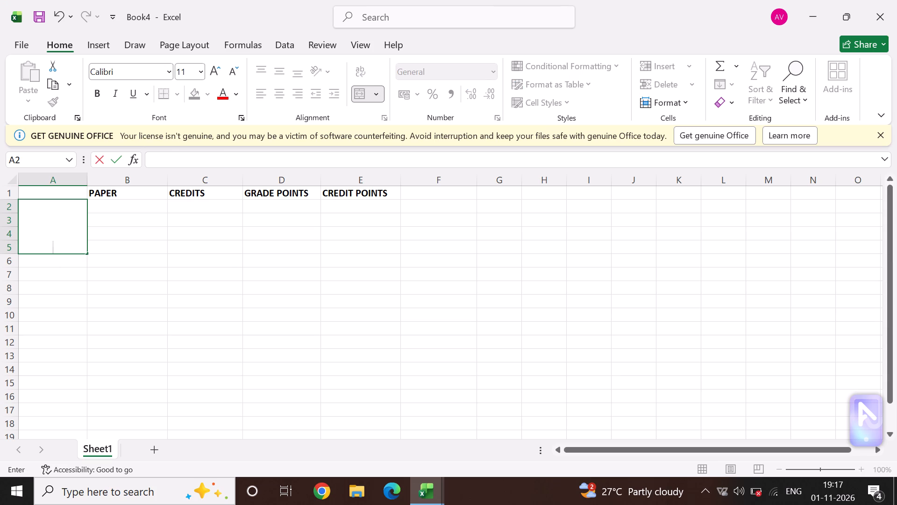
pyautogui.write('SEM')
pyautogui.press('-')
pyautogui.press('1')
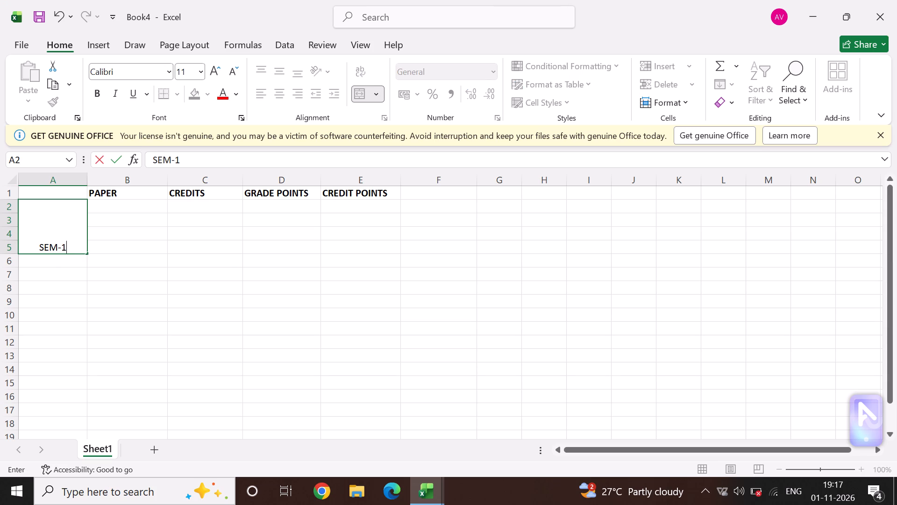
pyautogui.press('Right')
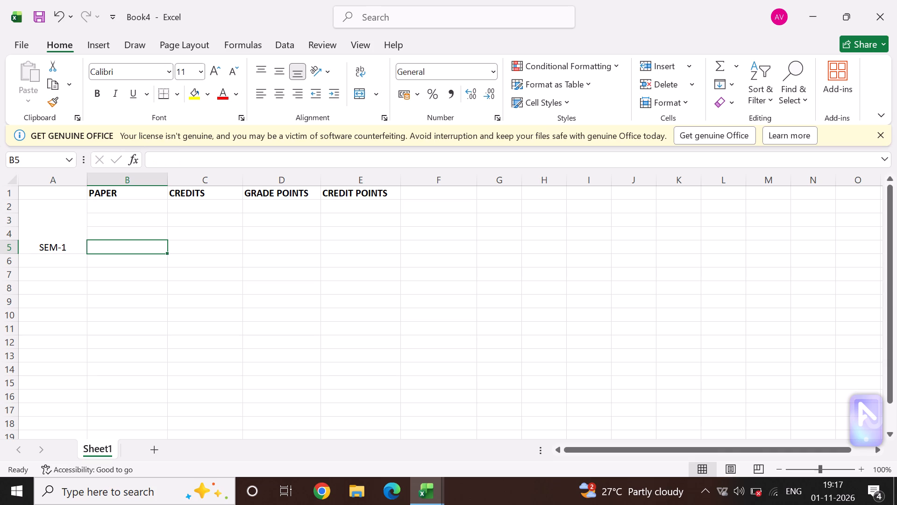
# Clear the semester label from the merged cell A2:A5.
pyautogui.press('Up')
pyautogui.press('Up')
pyautogui.press('Up')
pyautogui.press('Down')
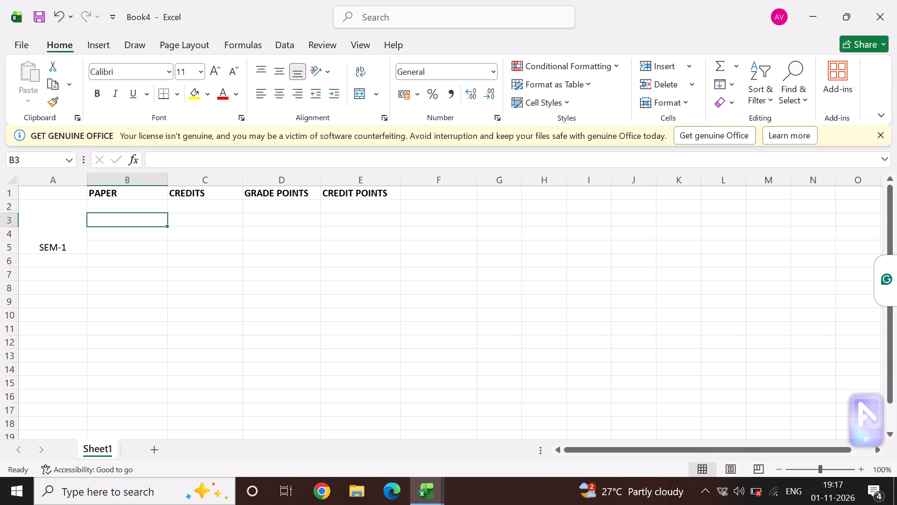
pyautogui.press('Down')
pyautogui.press('Down')
pyautogui.press('Left')
pyautogui.press('BackSpace')
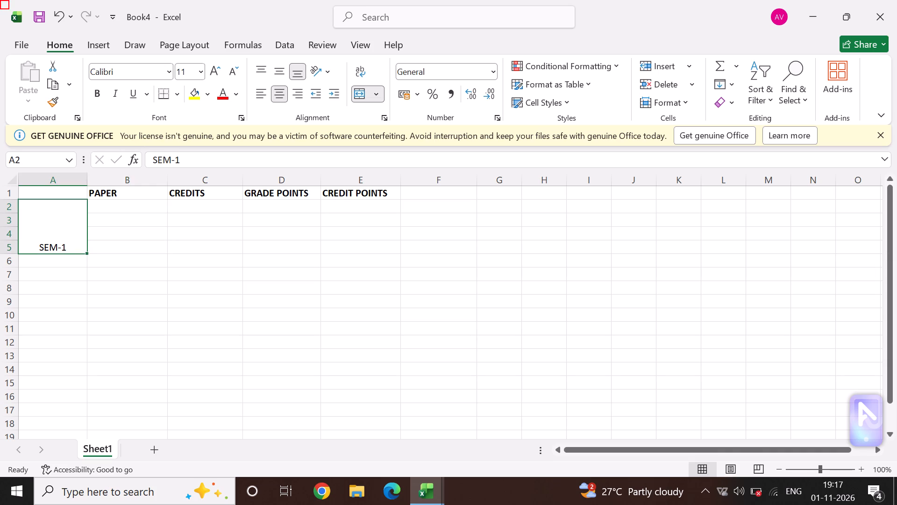
pyautogui.press('Up')
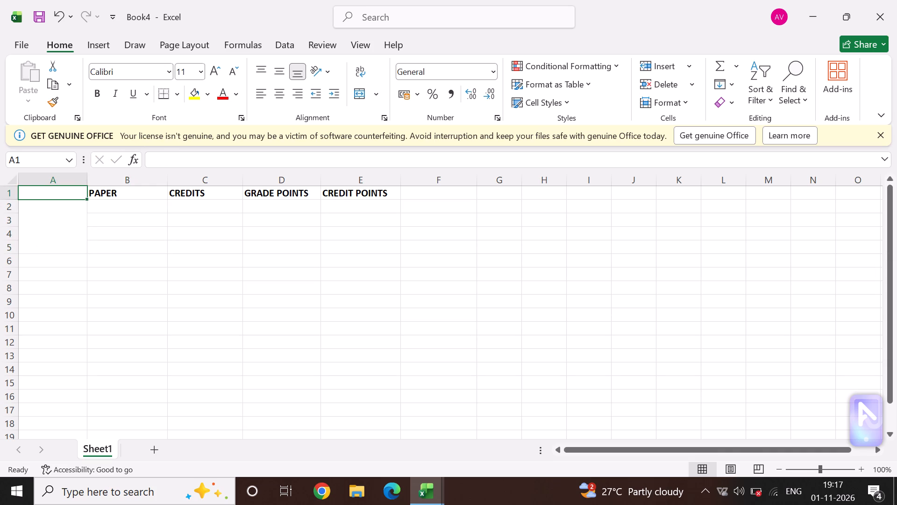
pyautogui.press('Down')
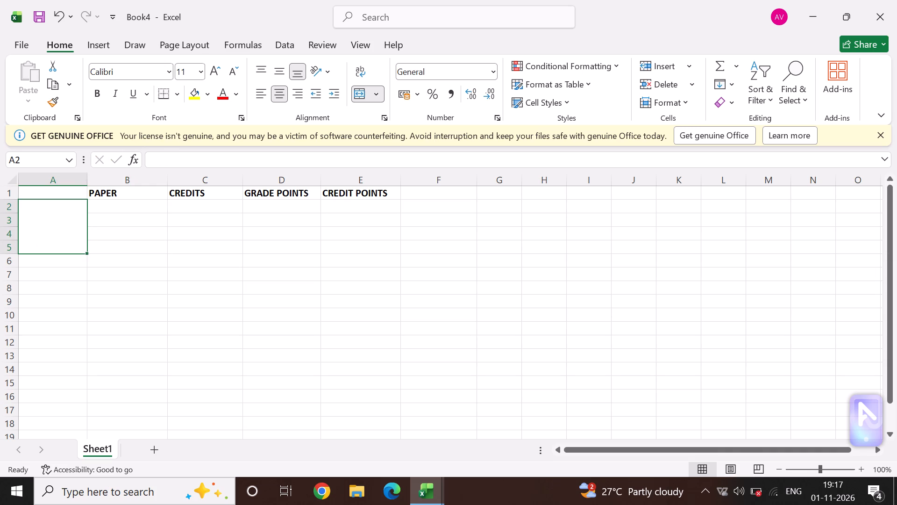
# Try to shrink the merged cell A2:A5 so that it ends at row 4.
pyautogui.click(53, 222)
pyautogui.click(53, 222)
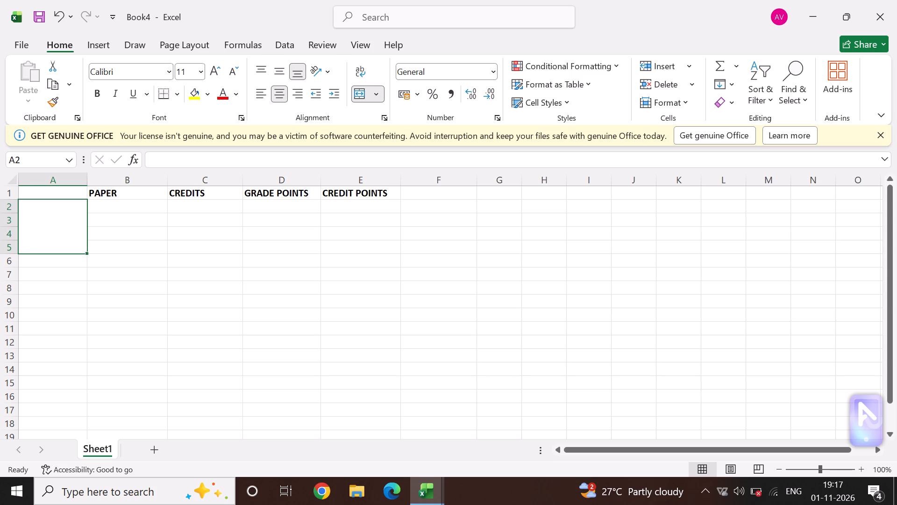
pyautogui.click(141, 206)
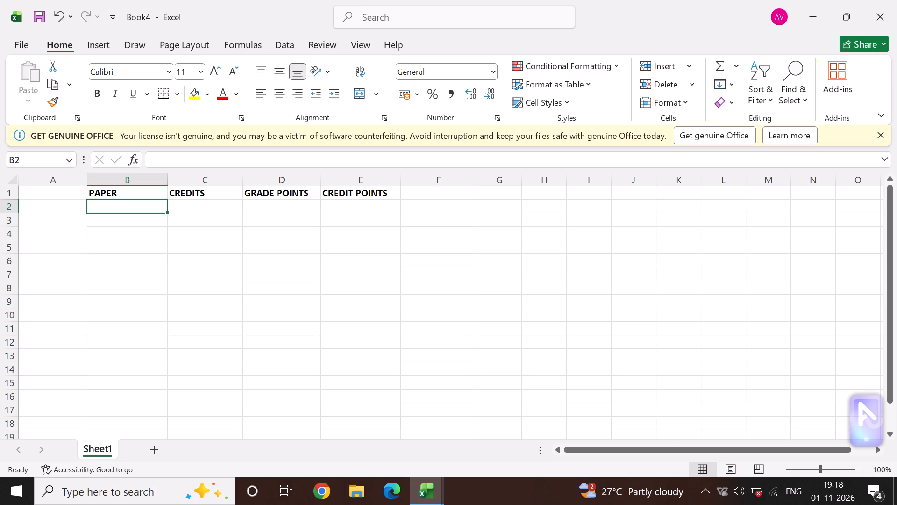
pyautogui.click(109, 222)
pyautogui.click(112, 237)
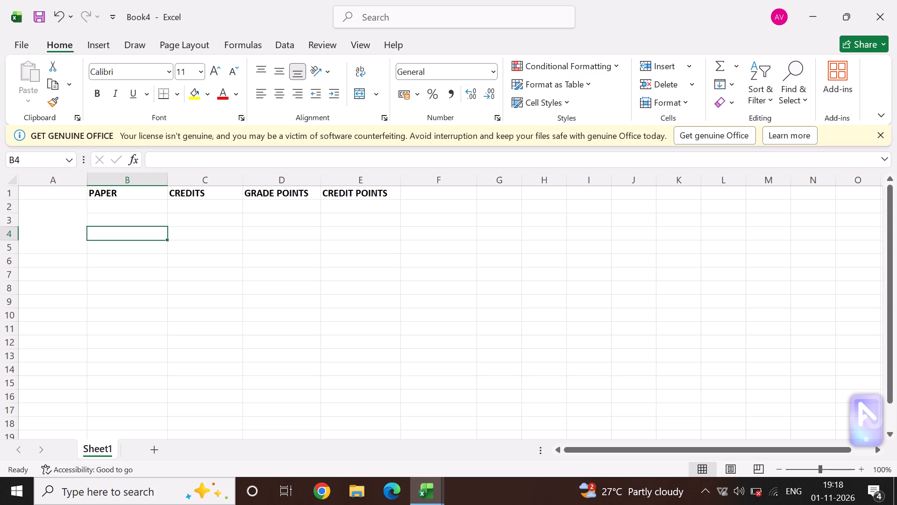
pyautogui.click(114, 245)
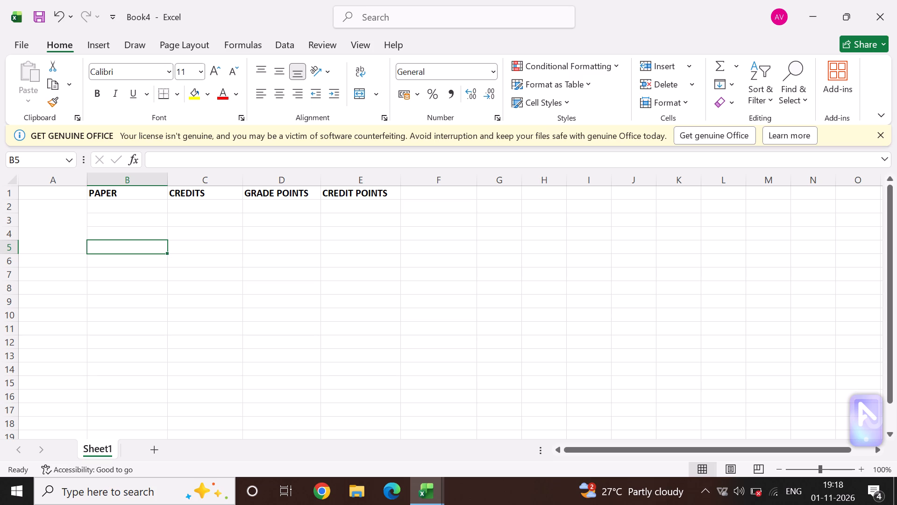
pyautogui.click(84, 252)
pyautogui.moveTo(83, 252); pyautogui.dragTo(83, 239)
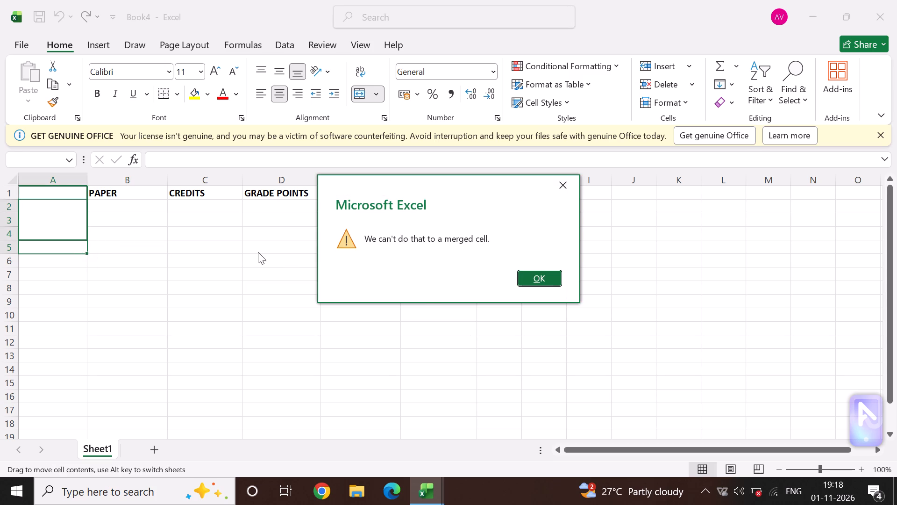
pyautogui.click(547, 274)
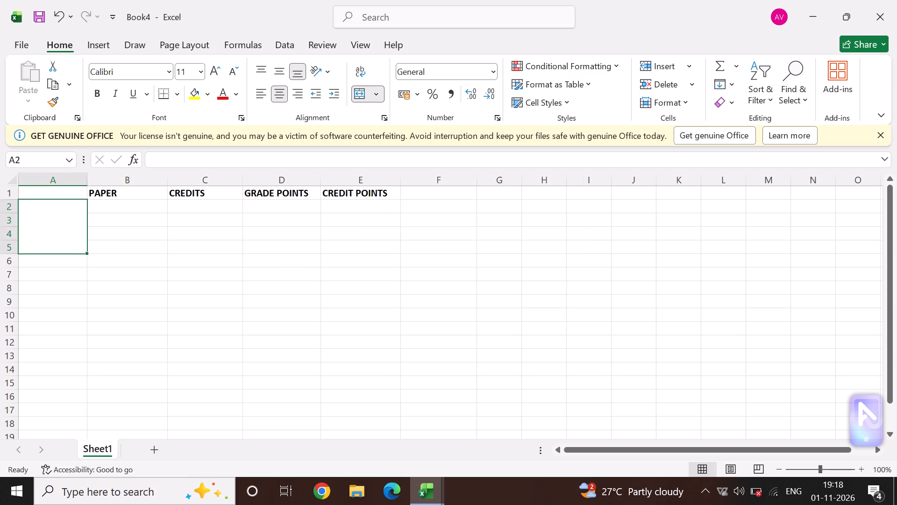
# Enter the formula =ROMAN(1) in cell B2 as the first paper number.
pyautogui.click(116, 216)
pyautogui.click(116, 208)
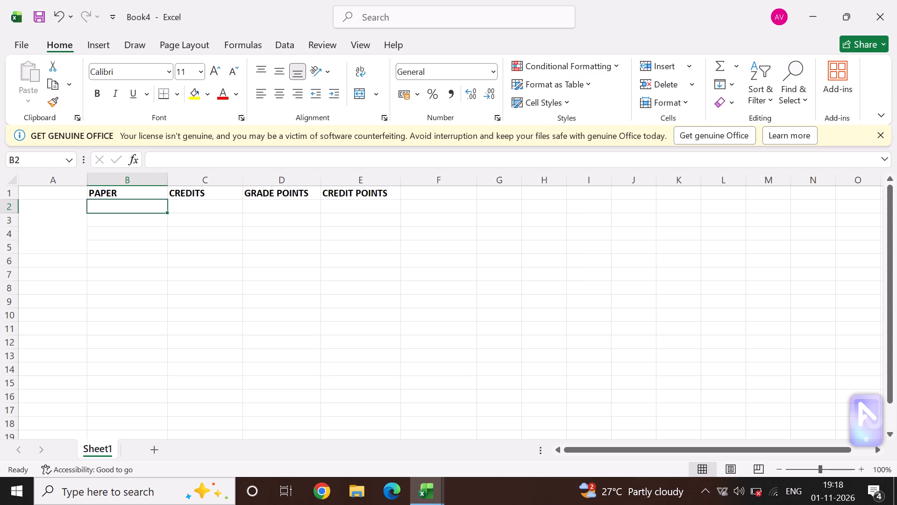
pyautogui.press('=')
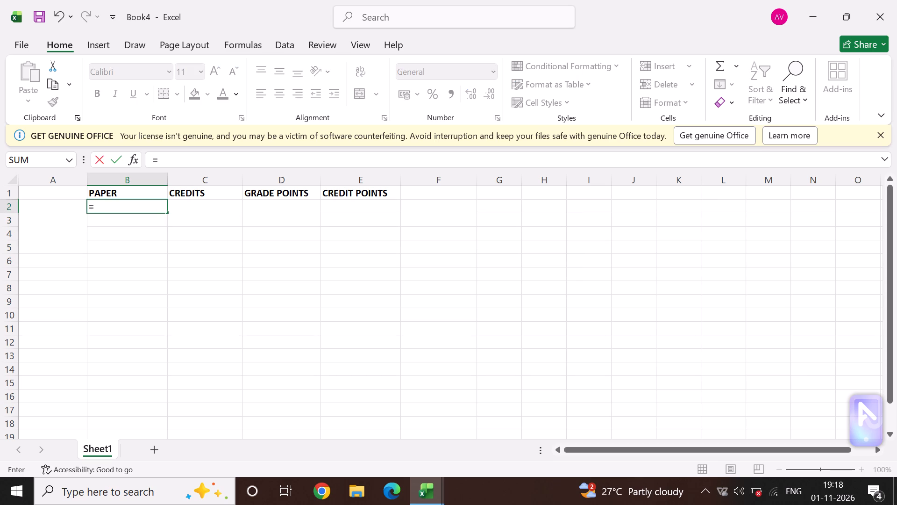
pyautogui.write('ROMAN')
pyautogui.write('(1')
pyautogui.hotkey('shift', ')')
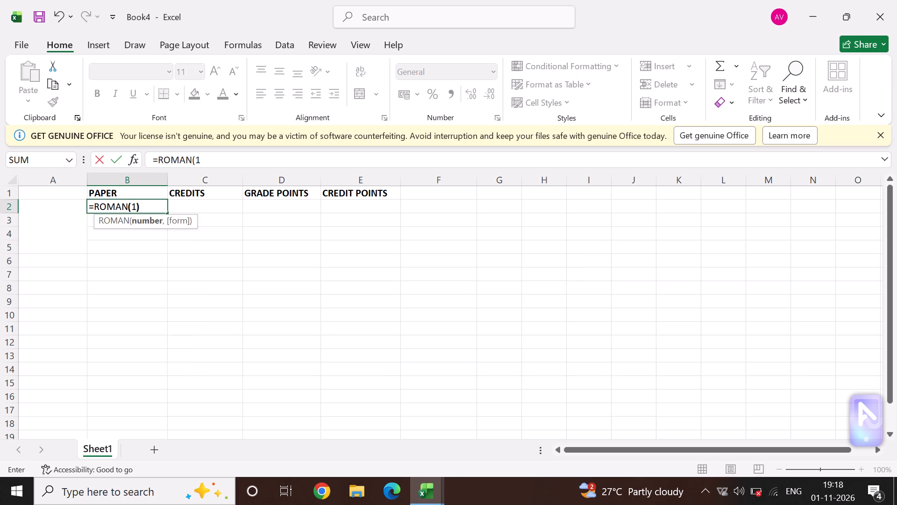
pyautogui.press('Return')
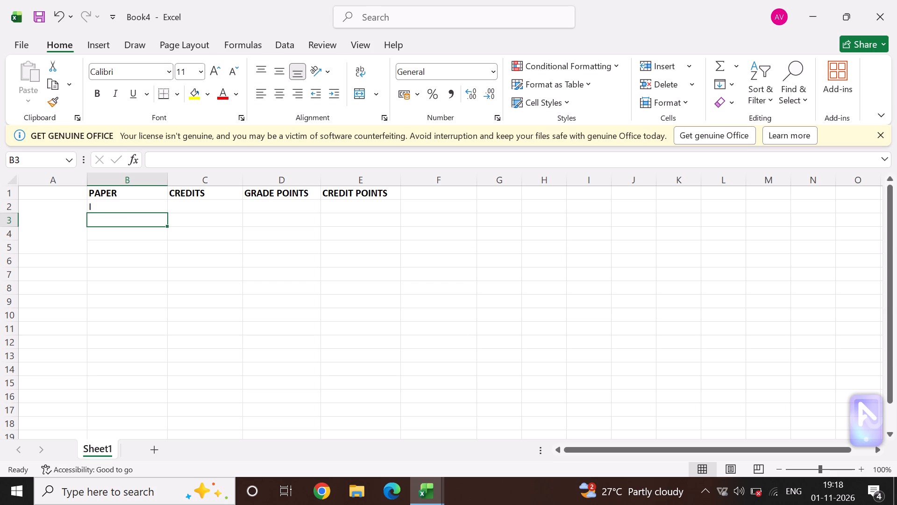
# Enter the formula =ROMAN(2) in cell B3 as the second paper number.
pyautogui.press('-')
pyautogui.press('BackSpace')
pyautogui.press('=')
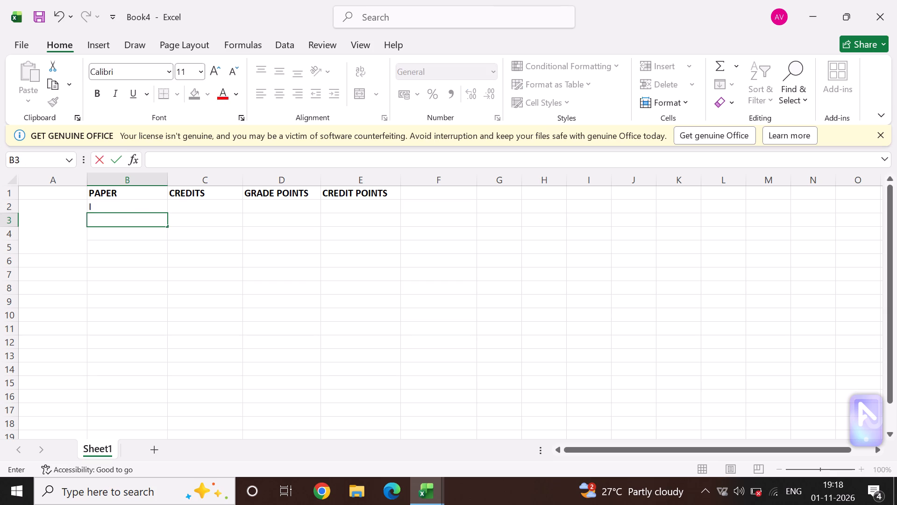
pyautogui.write('ROMAN')
pyautogui.write('(2')
pyautogui.hotkey('shift', ')')
pyautogui.press('Return')
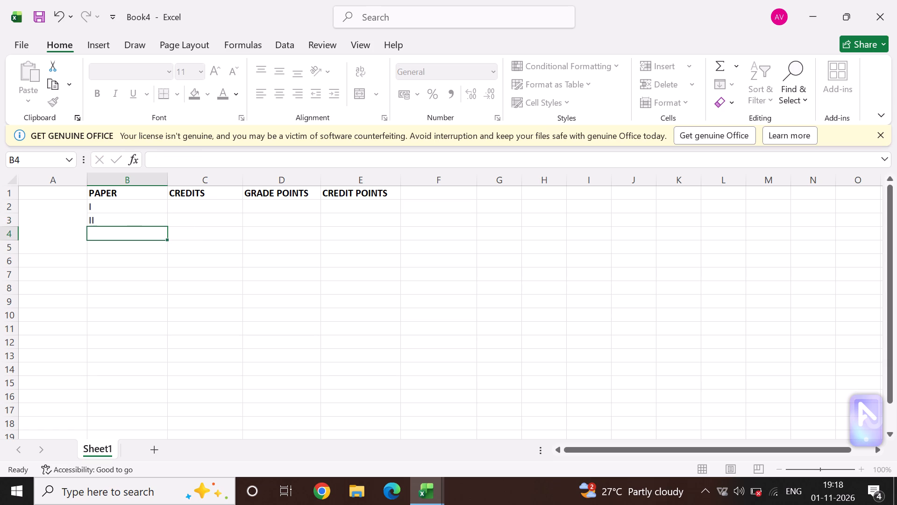
# Enter the formula =ROMAN(3) in cell B4 as the third paper number.
pyautogui.press('=')
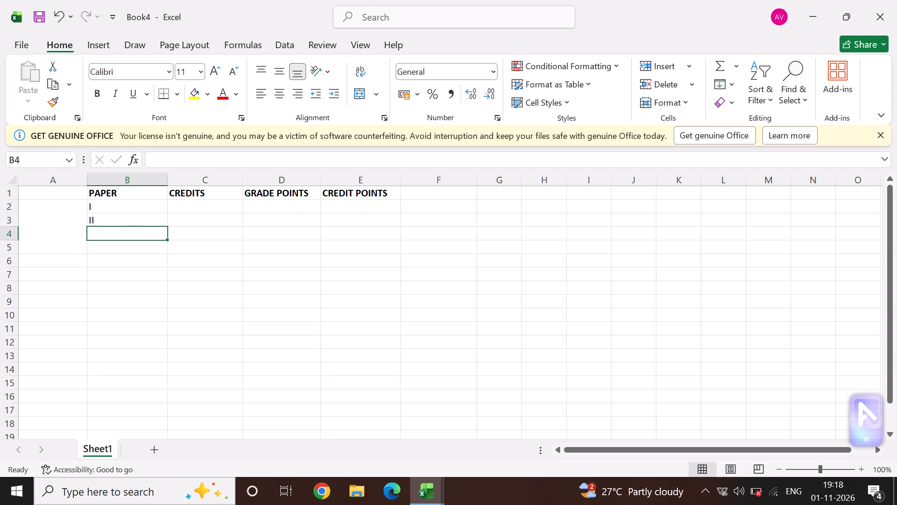
pyautogui.write('ROMAN')
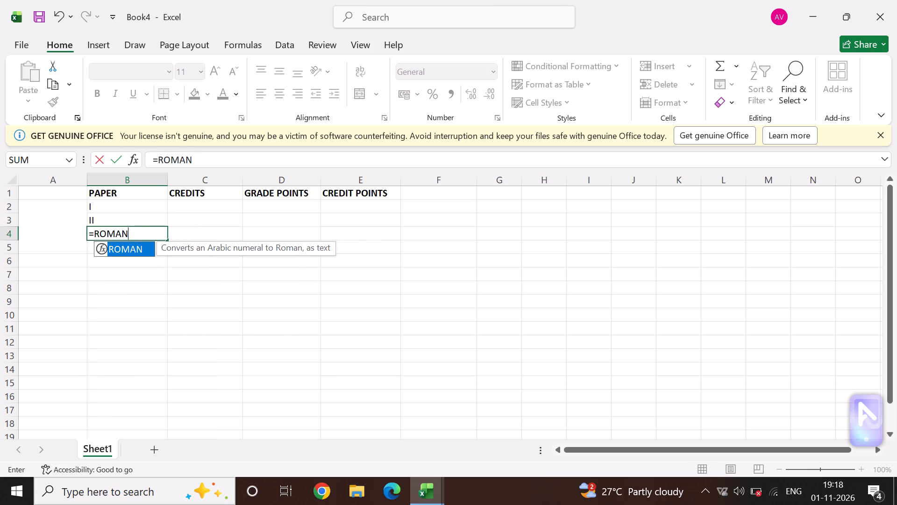
pyautogui.hotkey('shift', '(')
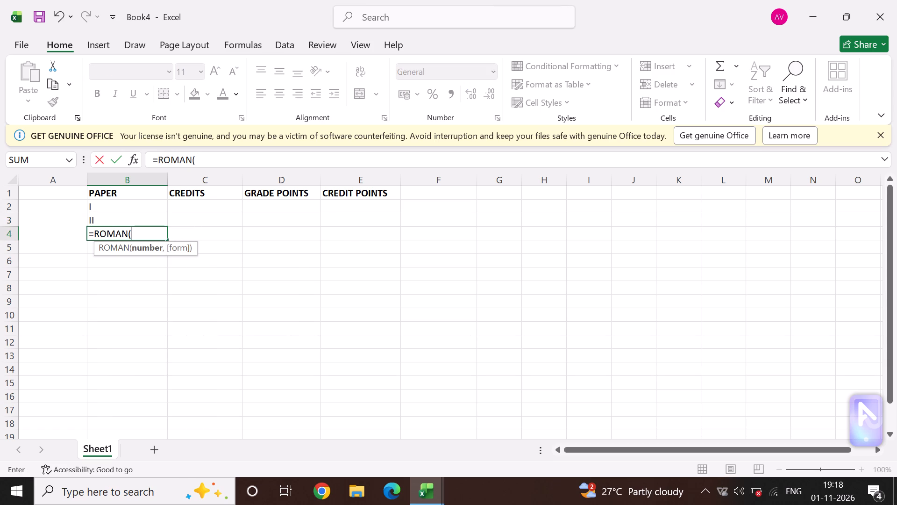
pyautogui.press('3')
pyautogui.hotkey('shift', ')')
pyautogui.press('Return')
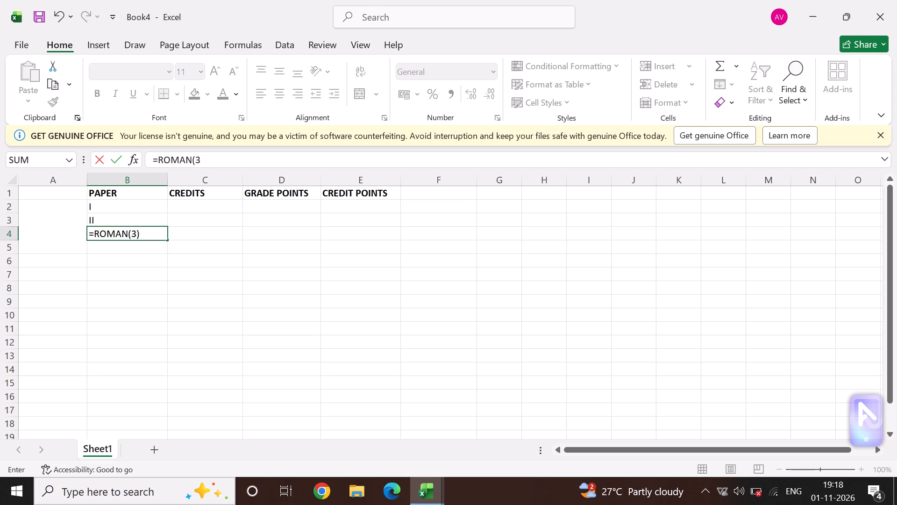
pyautogui.click(192, 207)
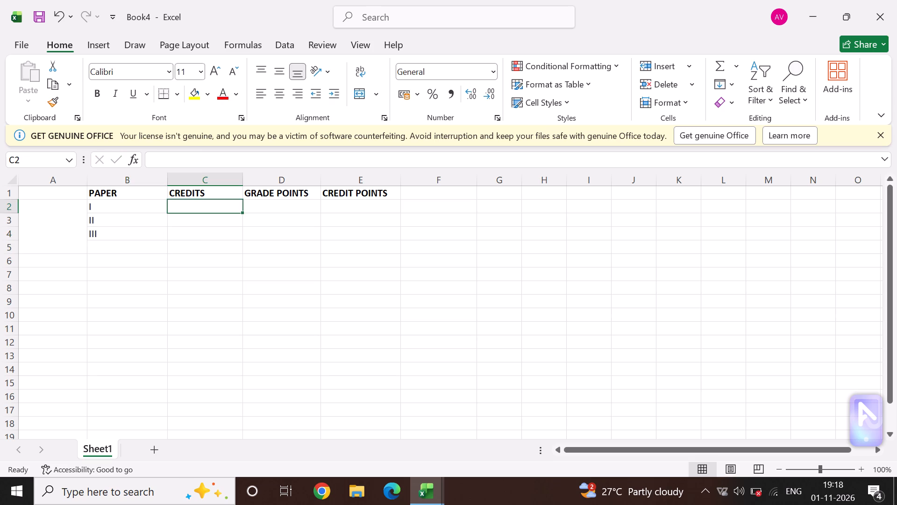
# Unmerge the merged semester cell A2:A5.
pyautogui.click(75, 242)
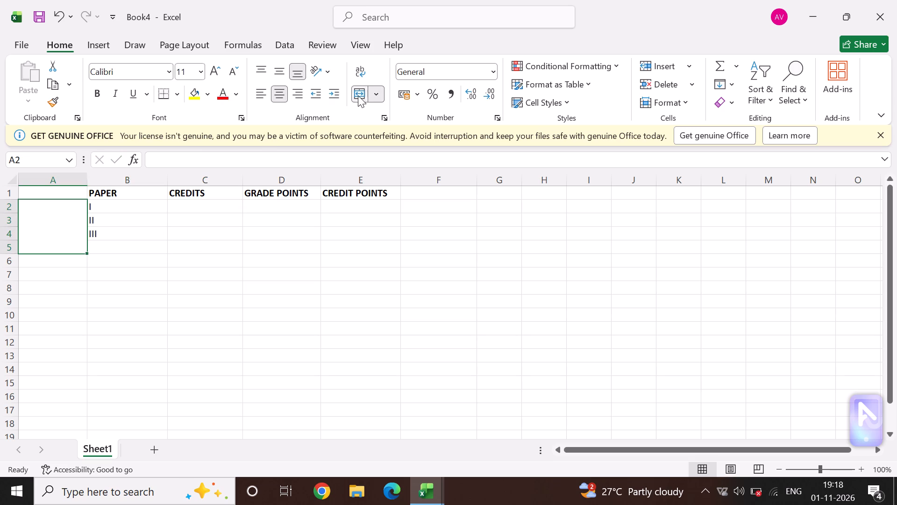
pyautogui.click(374, 93)
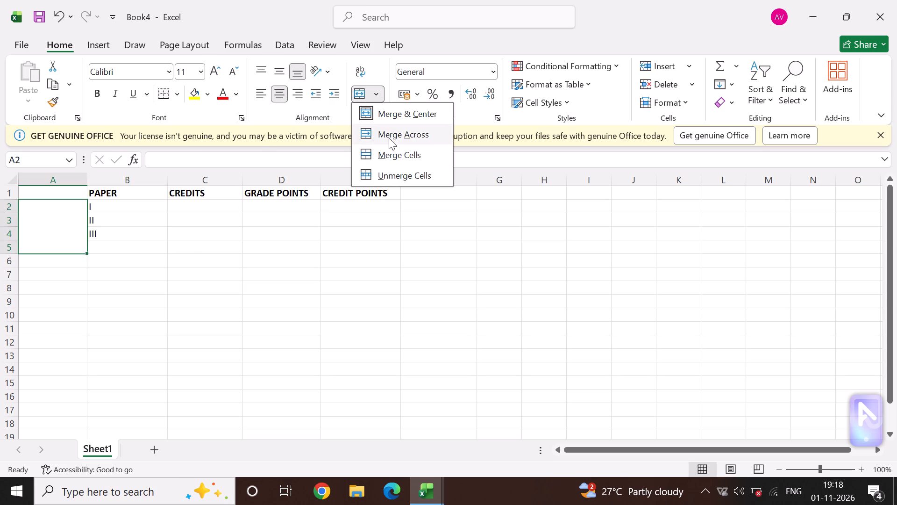
pyautogui.click(392, 117)
# Merge and center cells A2 to A4 beside the three paper rows.
pyautogui.click(38, 232)
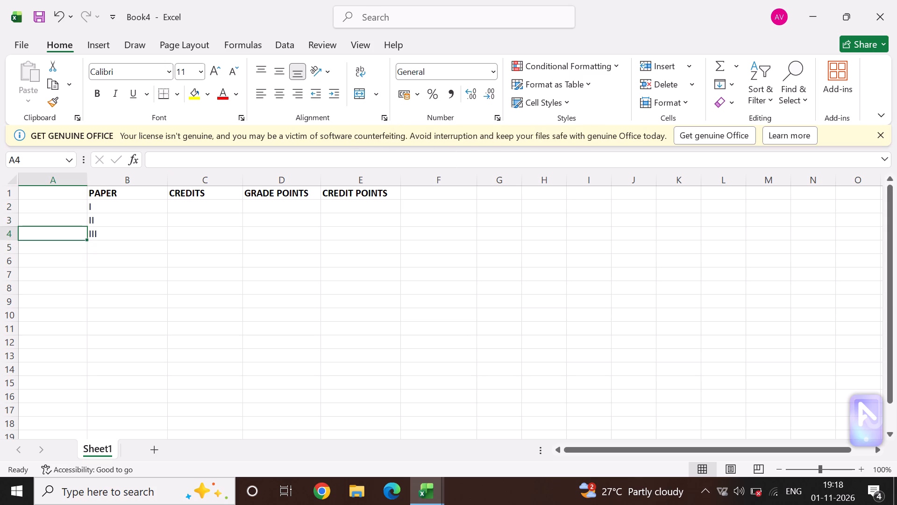
pyautogui.click(72, 210)
pyautogui.moveTo(86, 212); pyautogui.dragTo(87, 212)
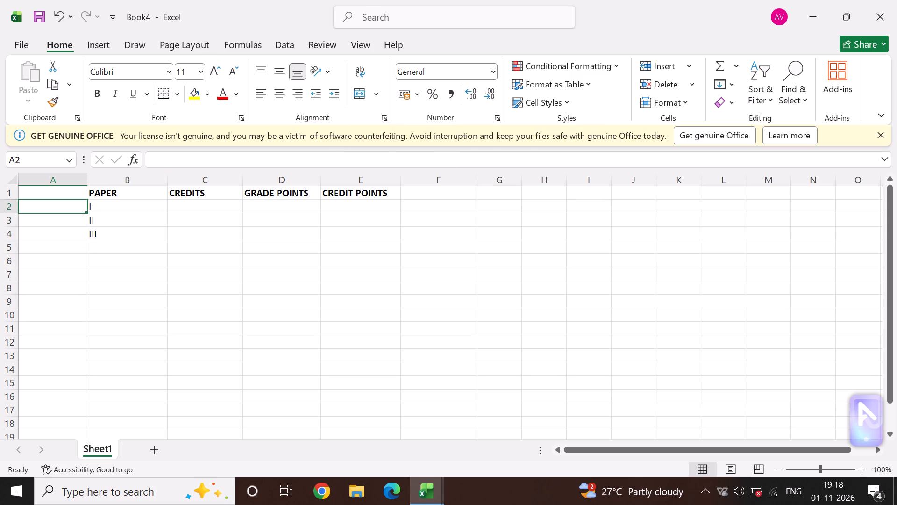
pyautogui.moveTo(87, 212); pyautogui.dragTo(85, 237)
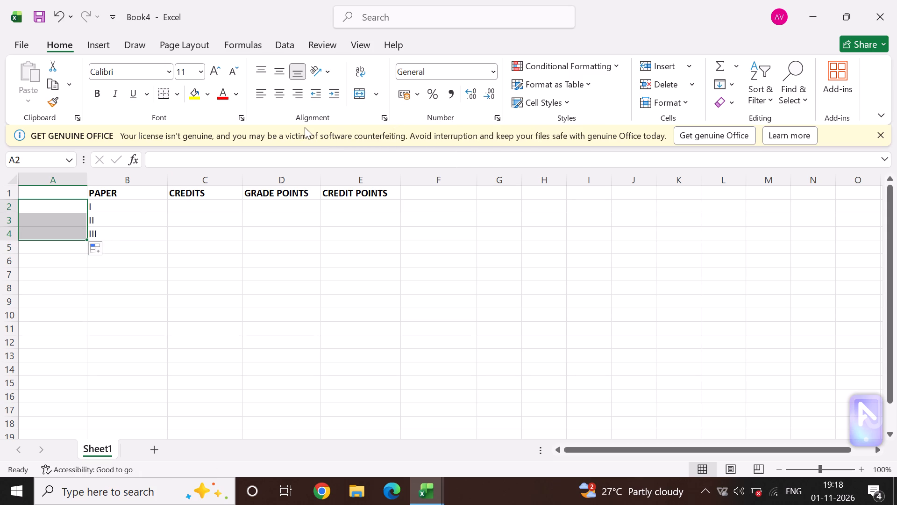
pyautogui.click(373, 95)
pyautogui.click(376, 109)
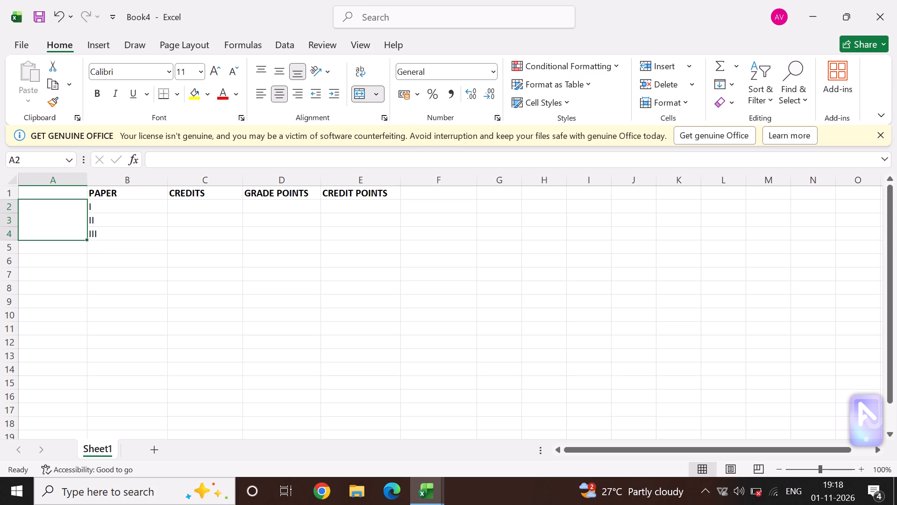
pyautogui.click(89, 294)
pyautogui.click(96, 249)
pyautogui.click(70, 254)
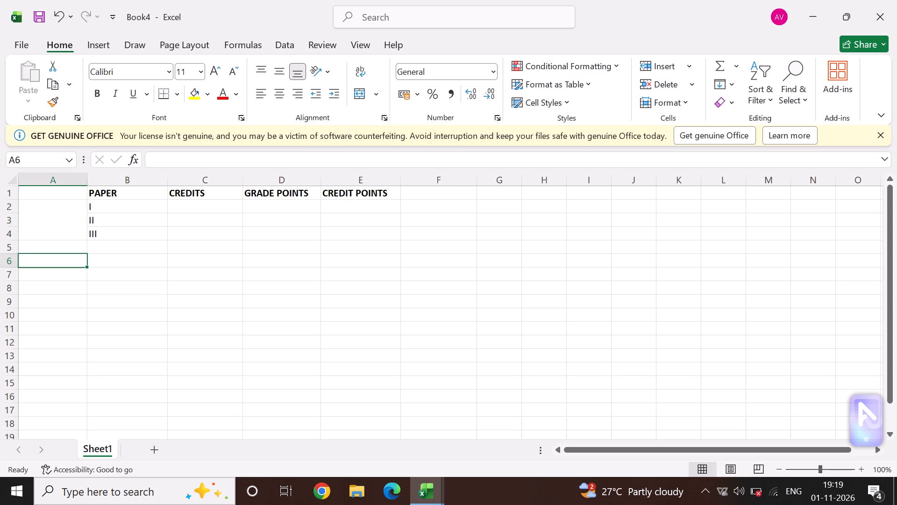
# Merge and center cells A5 to A7 for the second semester's label.
pyautogui.click(83, 248)
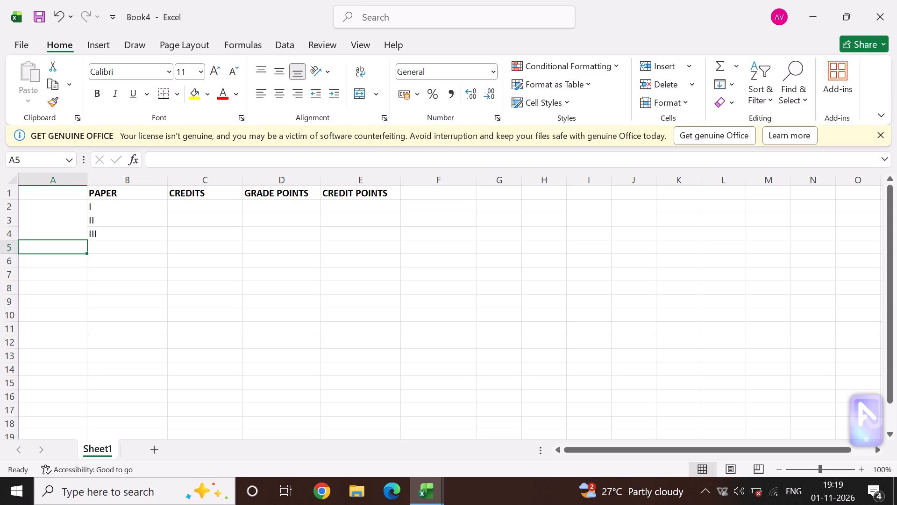
pyautogui.moveTo(85, 253); pyautogui.dragTo(85, 269)
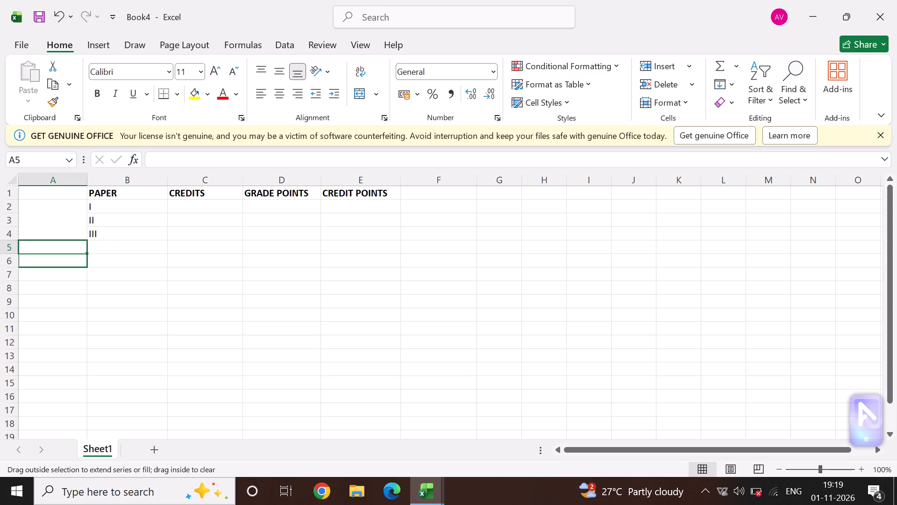
pyautogui.moveTo(85, 269); pyautogui.dragTo(85, 275)
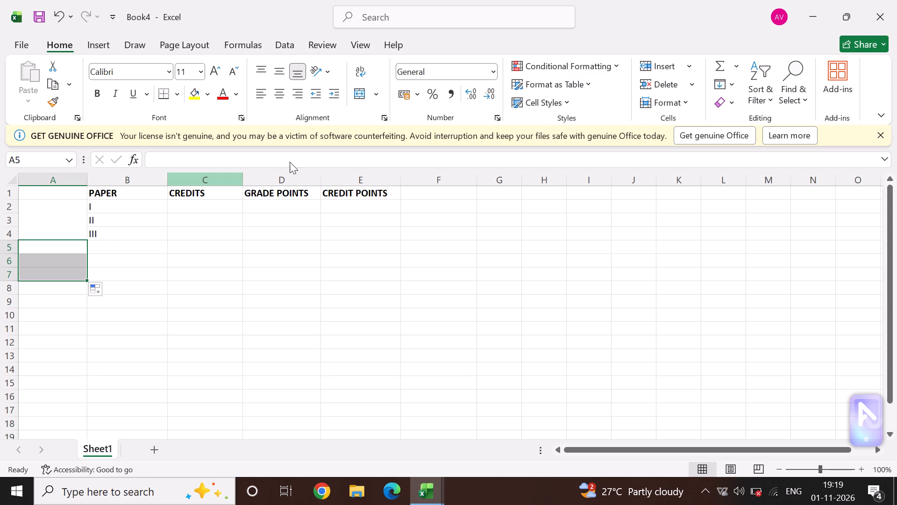
pyautogui.click(372, 95)
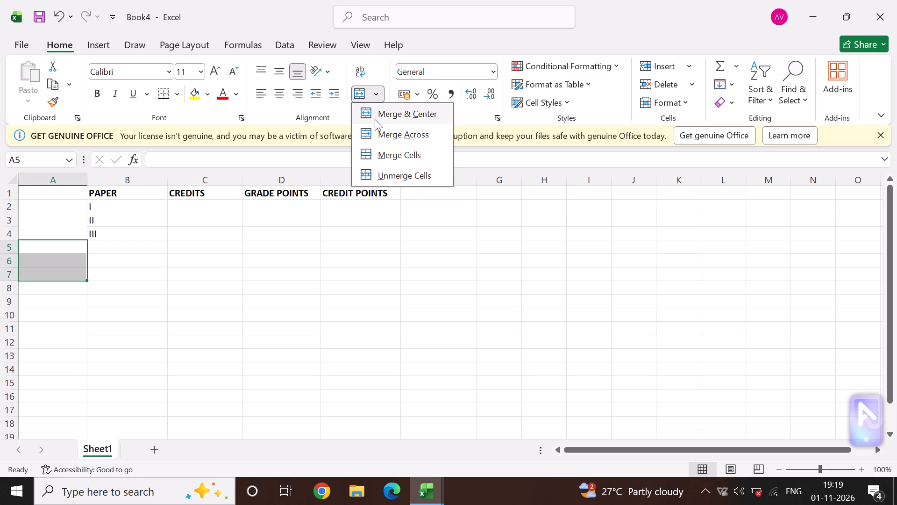
pyautogui.click(375, 119)
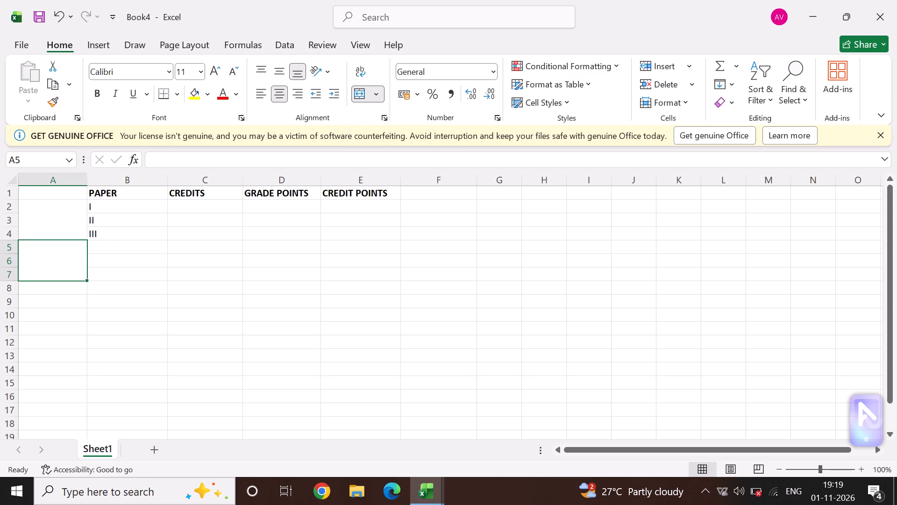
# Enter the formulas =ROMAN(1), =ROMAN(2) and =ROMAN(3) in cells B5 to B7 as the second semester's paper numbers.
pyautogui.click(121, 248)
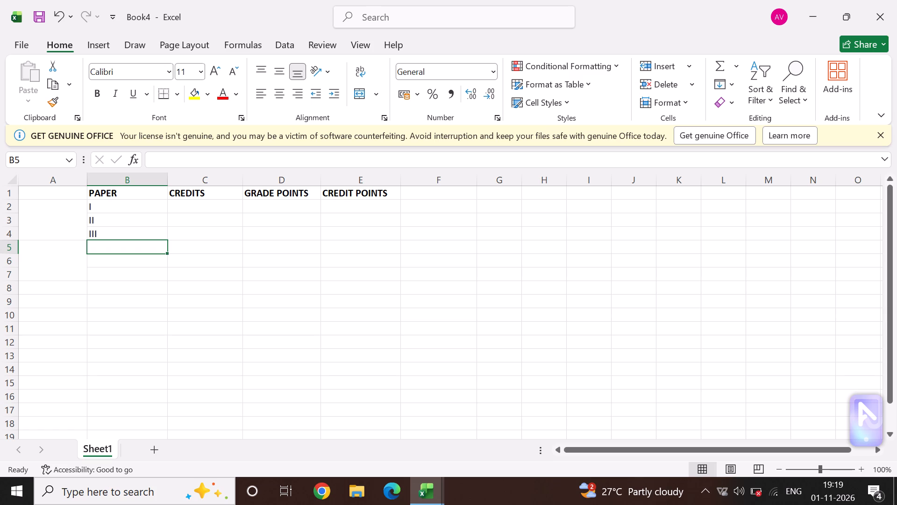
pyautogui.press('=')
pyautogui.write('ROMAN')
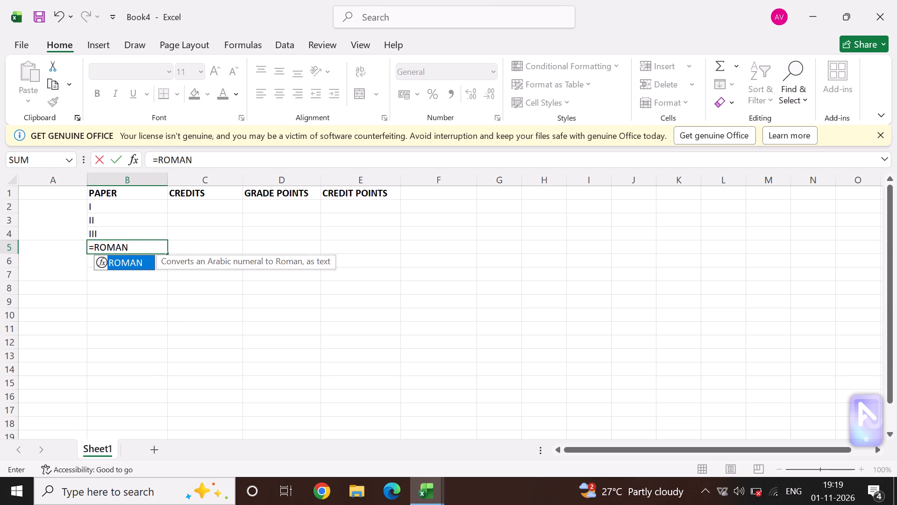
pyautogui.hotkey('shift', '(')
pyautogui.write('1)')
pyautogui.press('Return')
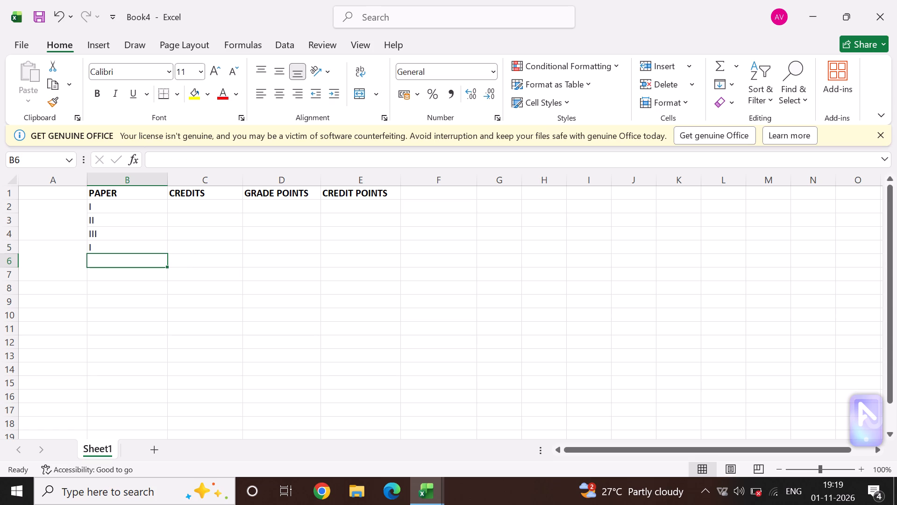
pyautogui.press('=')
pyautogui.write('ROMAN')
pyautogui.write('(2)')
pyautogui.press('Return')
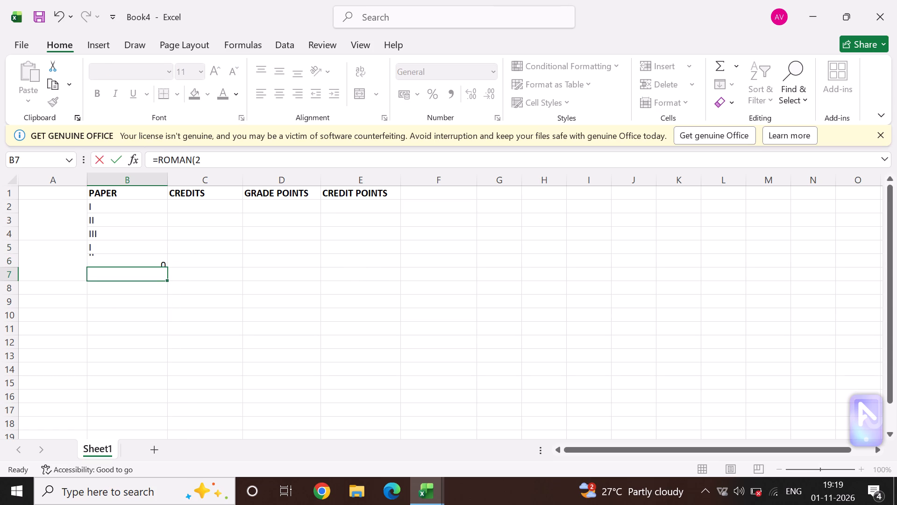
pyautogui.write('=ROMAN')
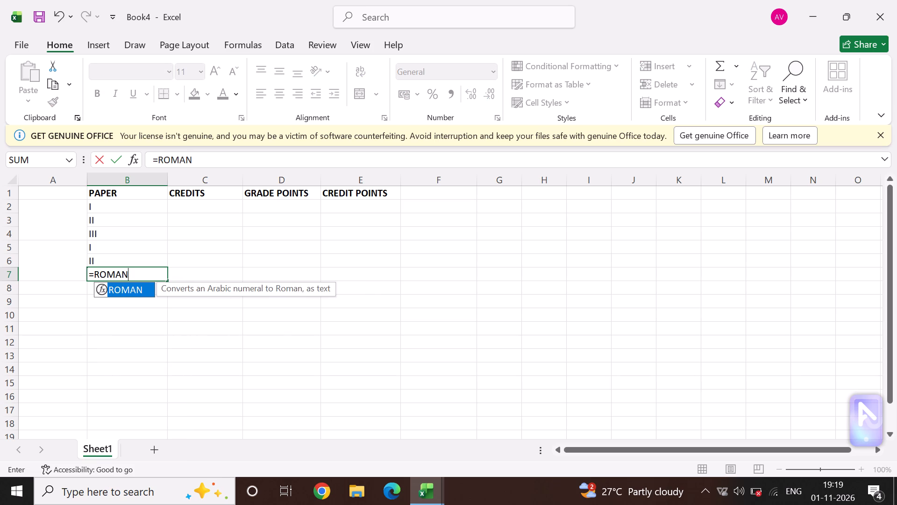
pyautogui.write('(3)')
pyautogui.press('Return')
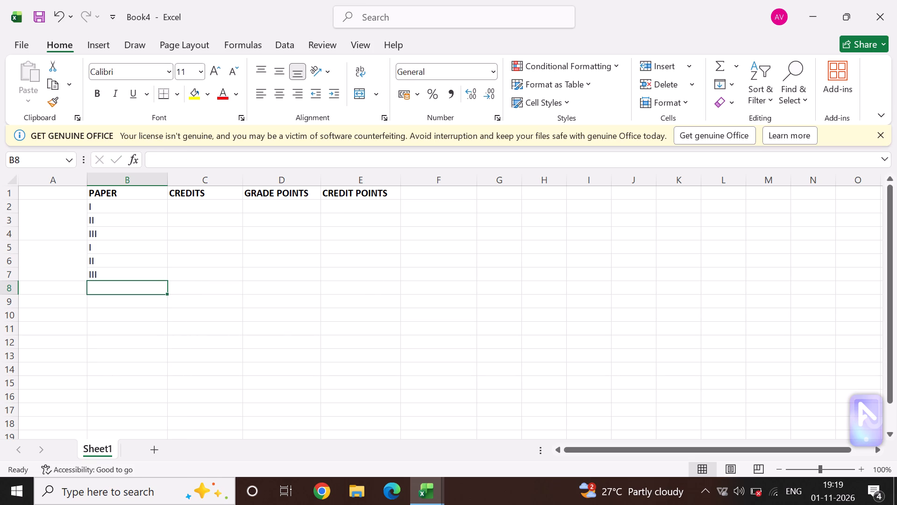
# Enter SEM-1 in bold in the merged cell A2:A4.
pyautogui.press('Right')
pyautogui.press('Up')
pyautogui.press('Up')
pyautogui.press('Up')
pyautogui.press('Up')
pyautogui.press('Up')
pyautogui.press('Up')
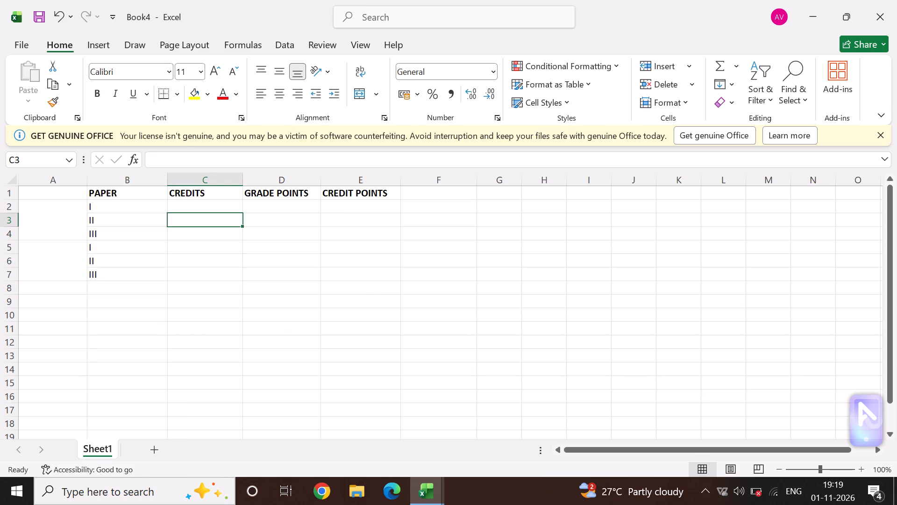
pyautogui.press('Left')
pyautogui.press('Left')
pyautogui.write('SEM')
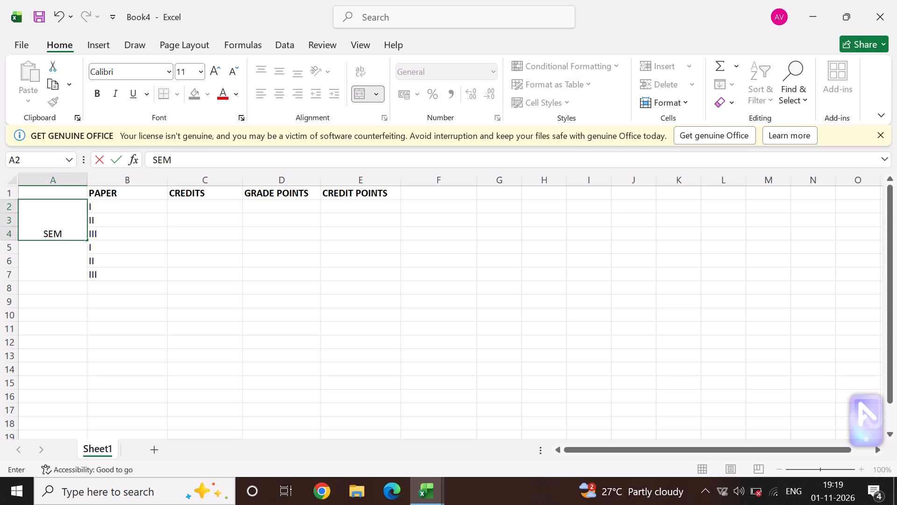
pyautogui.write('-1')
pyautogui.press('Down')
pyautogui.press('Up')
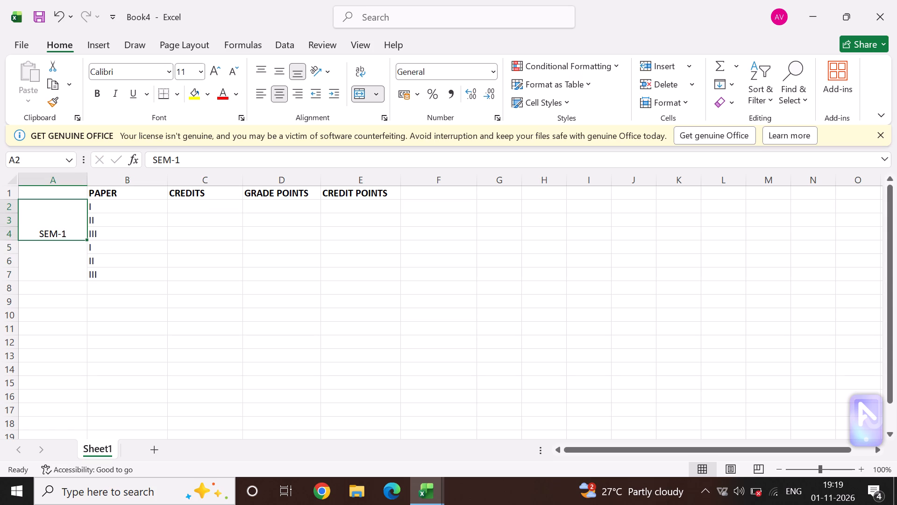
pyautogui.hotkey('ctrl', 'b')
# Enter SEM-2 in bold in the merged cell A5:A7.
pyautogui.press('Down')
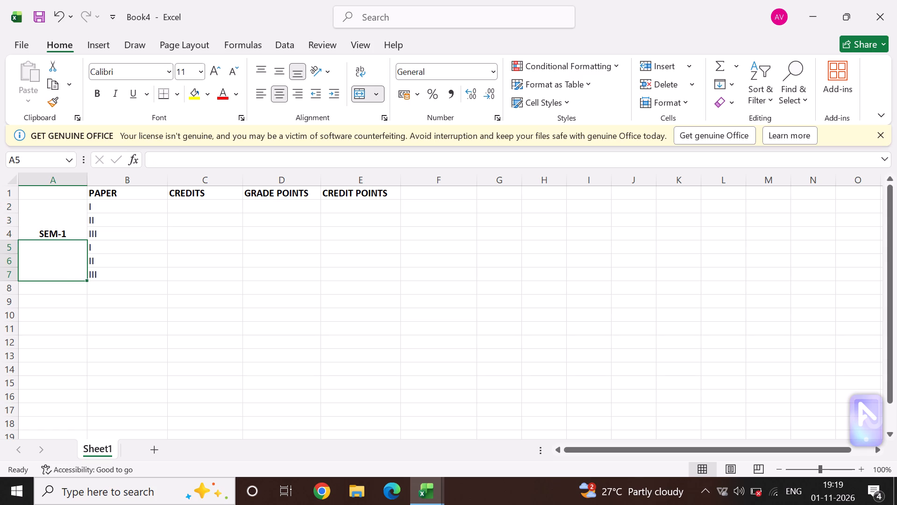
pyautogui.write('SEM,')
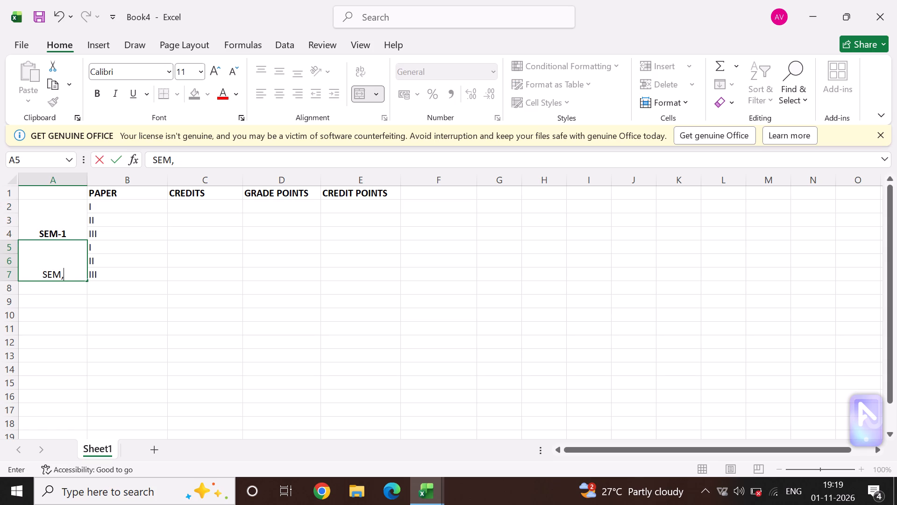
pyautogui.press('-')
pyautogui.press('BackSpace')
pyautogui.press('BackSpace')
pyautogui.press('-')
pyautogui.press('2')
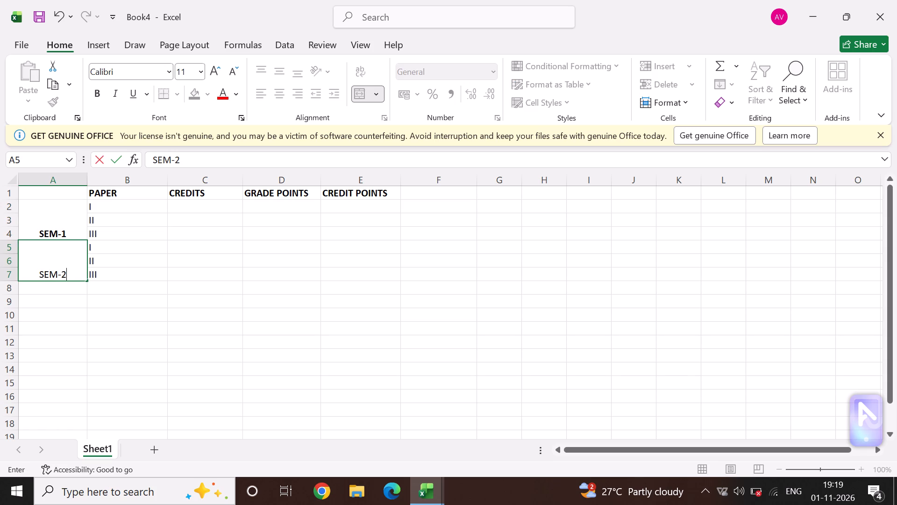
pyautogui.hotkey('ctrl', 'b')
pyautogui.press('Right')
pyautogui.press('Left')
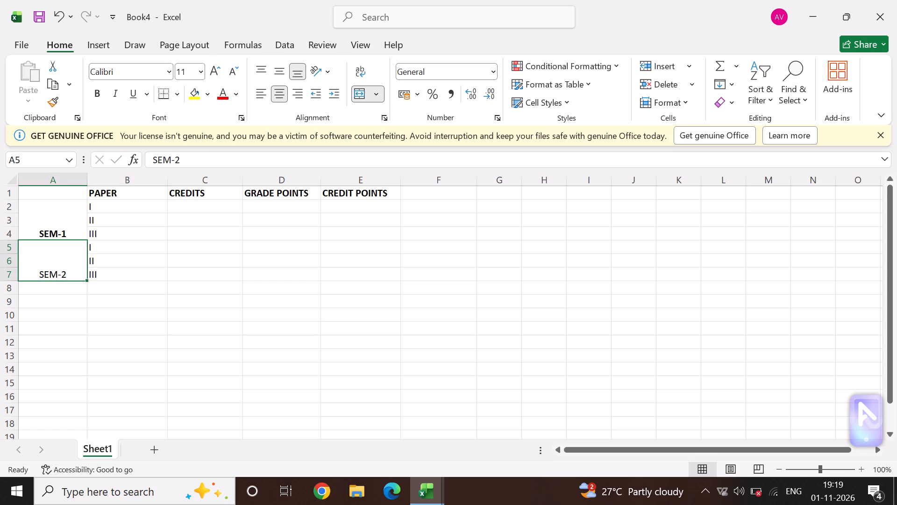
pyautogui.hotkey('ctrl', 'b')
# Enter 4 credits in cell C2 and fill the value down to C7 for all papers.
pyautogui.press('Right')
pyautogui.press('Up')
pyautogui.press('Up')
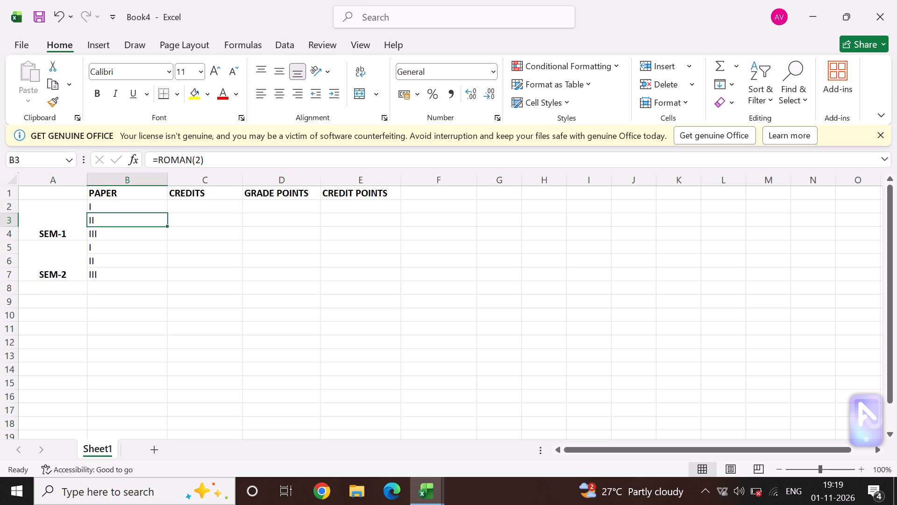
pyautogui.press('Up')
pyautogui.press('Right')
pyautogui.press('Right')
pyautogui.press('Left')
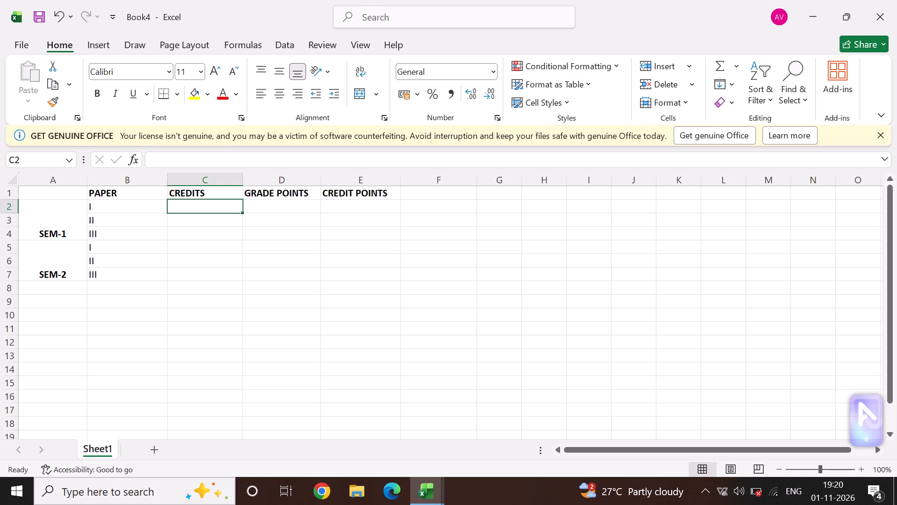
pyautogui.press('4')
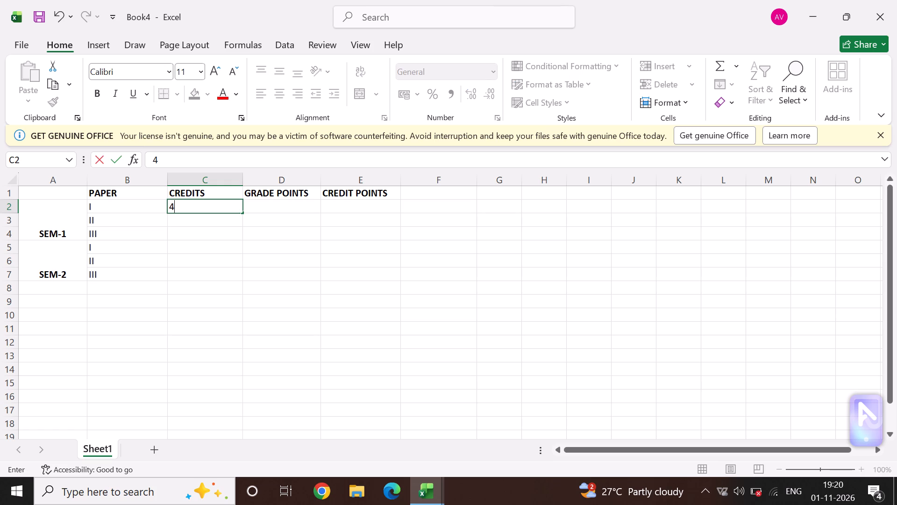
pyautogui.click(241, 212)
pyautogui.moveTo(241, 213); pyautogui.dragTo(233, 278)
# Enter the grade points 8, 6, 9, 9, 8 and 9 in cells D2 to D7.
pyautogui.click(272, 204)
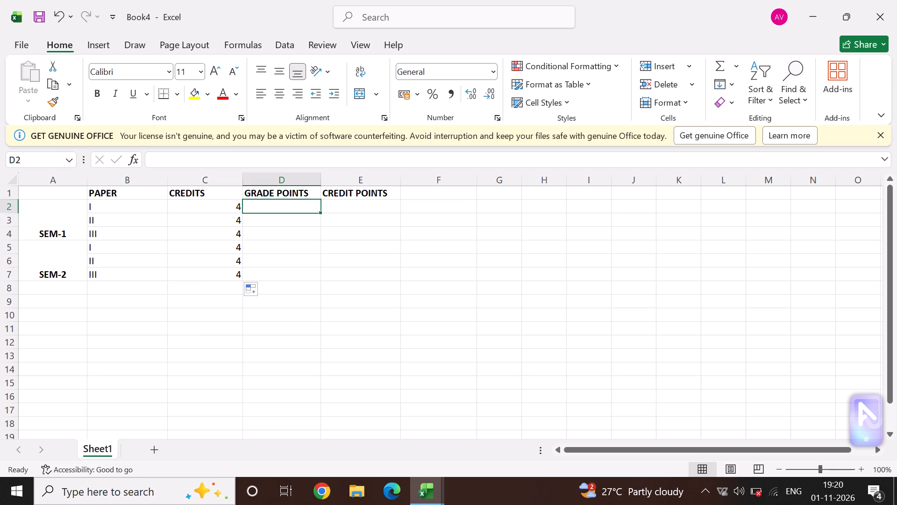
pyautogui.press('8')
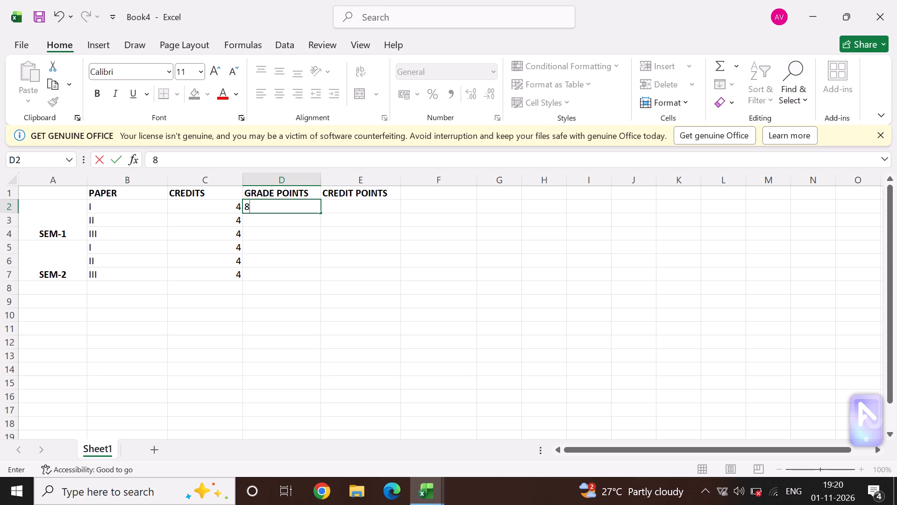
pyautogui.press('Down')
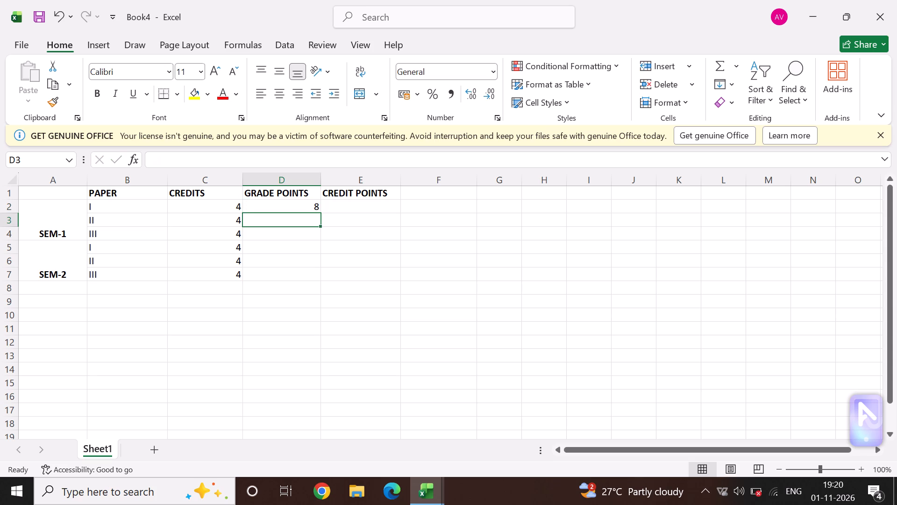
pyautogui.press('6')
pyautogui.press('Down')
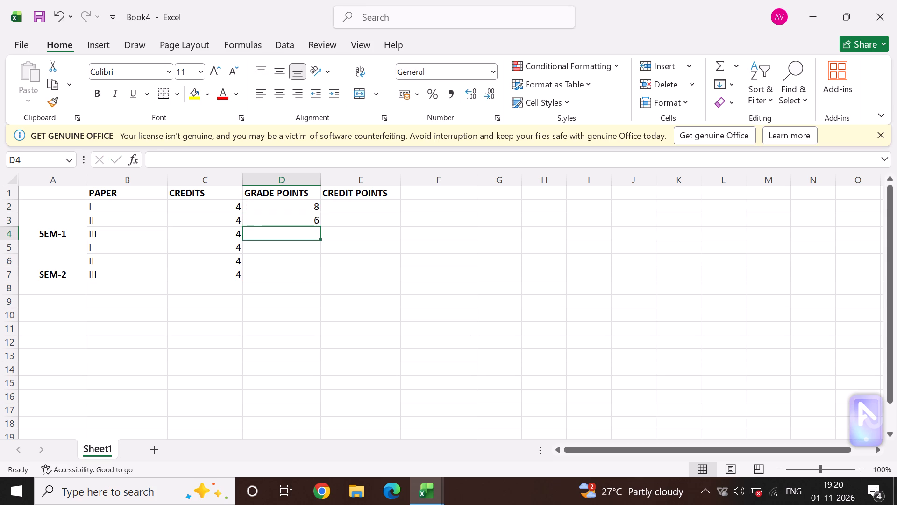
pyautogui.press('9')
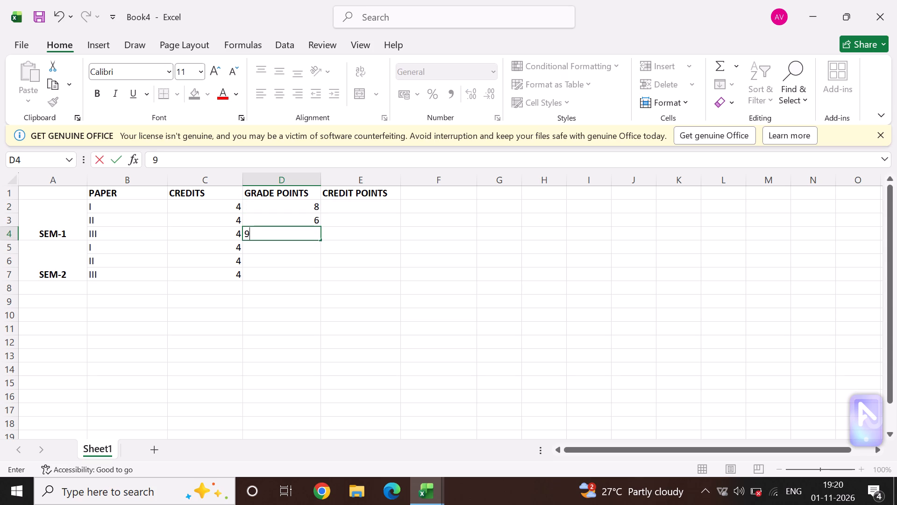
pyautogui.press('Down')
pyautogui.press('9')
pyautogui.press('Down')
pyautogui.press('8')
pyautogui.press('Down')
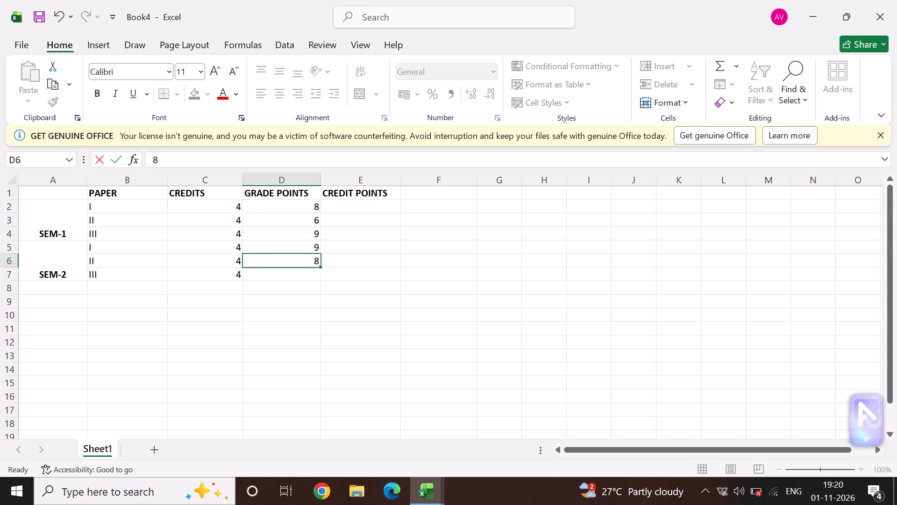
pyautogui.press('9')
pyautogui.press('Down')
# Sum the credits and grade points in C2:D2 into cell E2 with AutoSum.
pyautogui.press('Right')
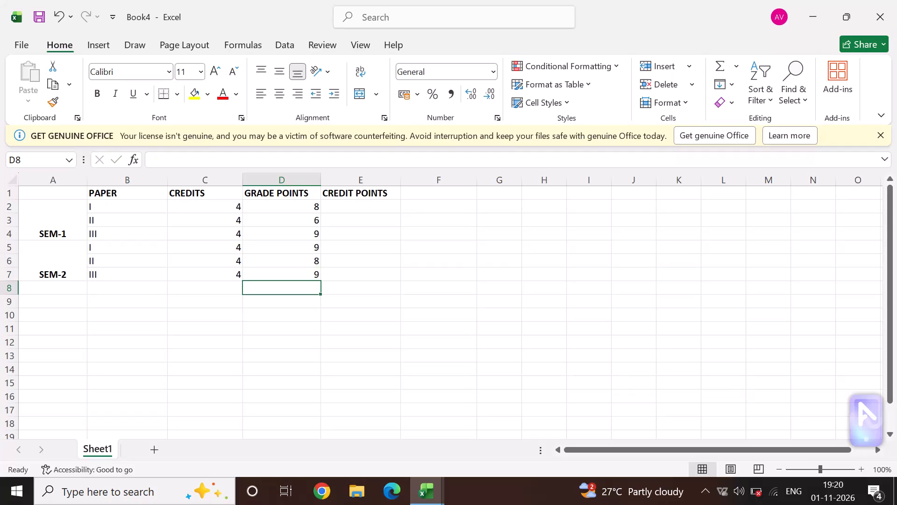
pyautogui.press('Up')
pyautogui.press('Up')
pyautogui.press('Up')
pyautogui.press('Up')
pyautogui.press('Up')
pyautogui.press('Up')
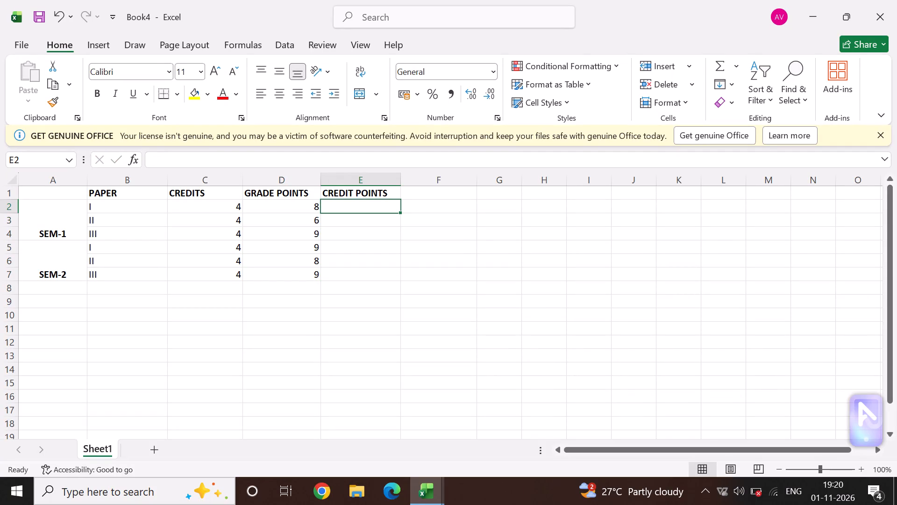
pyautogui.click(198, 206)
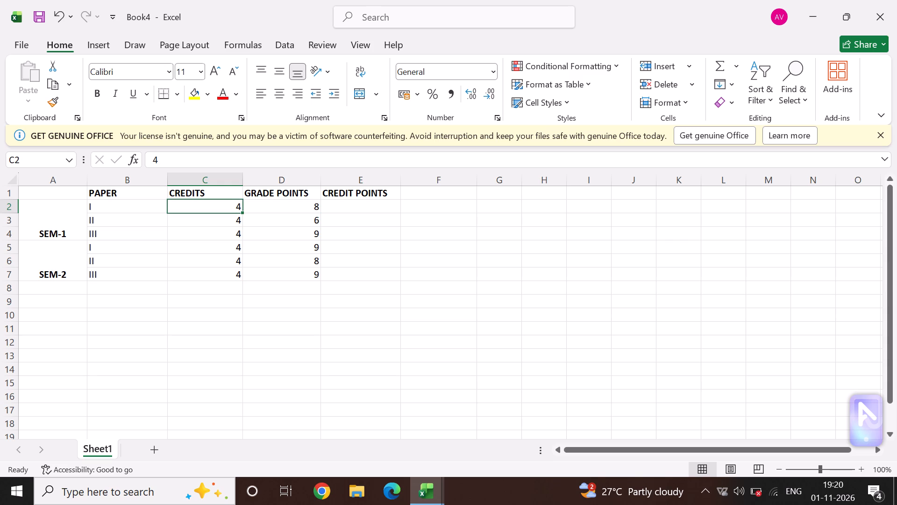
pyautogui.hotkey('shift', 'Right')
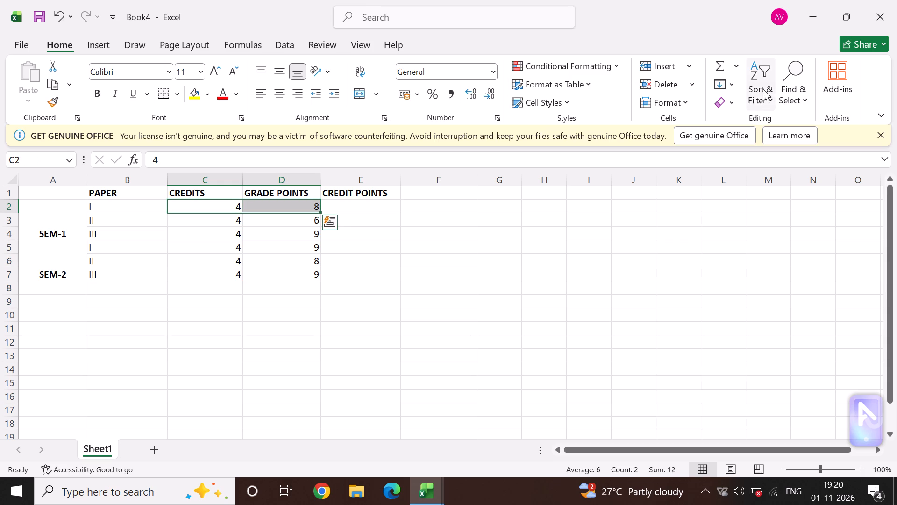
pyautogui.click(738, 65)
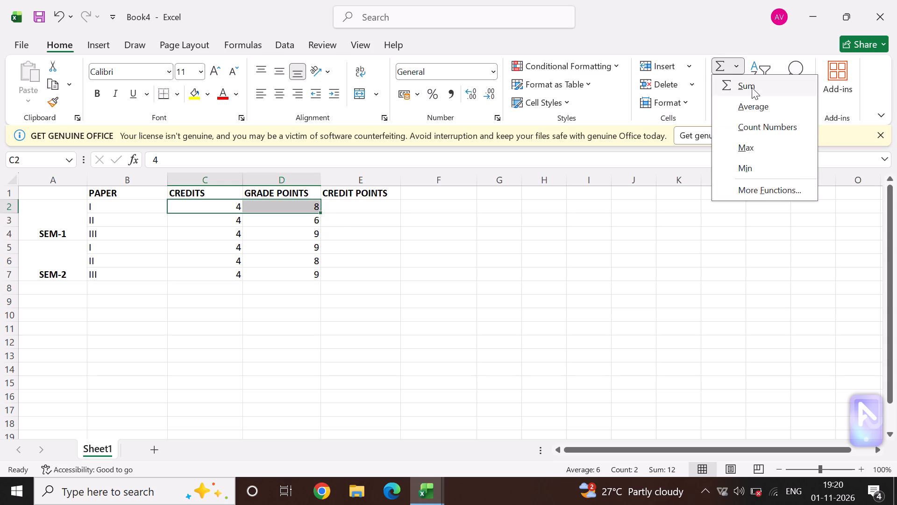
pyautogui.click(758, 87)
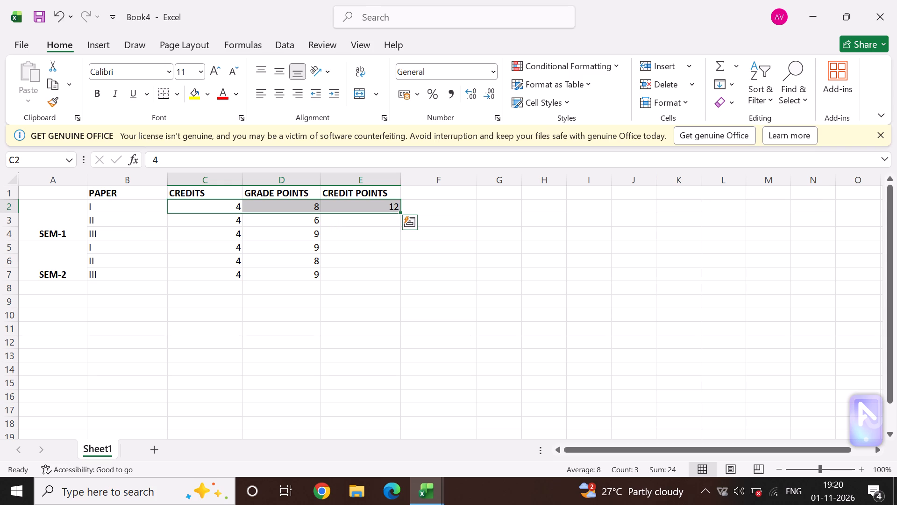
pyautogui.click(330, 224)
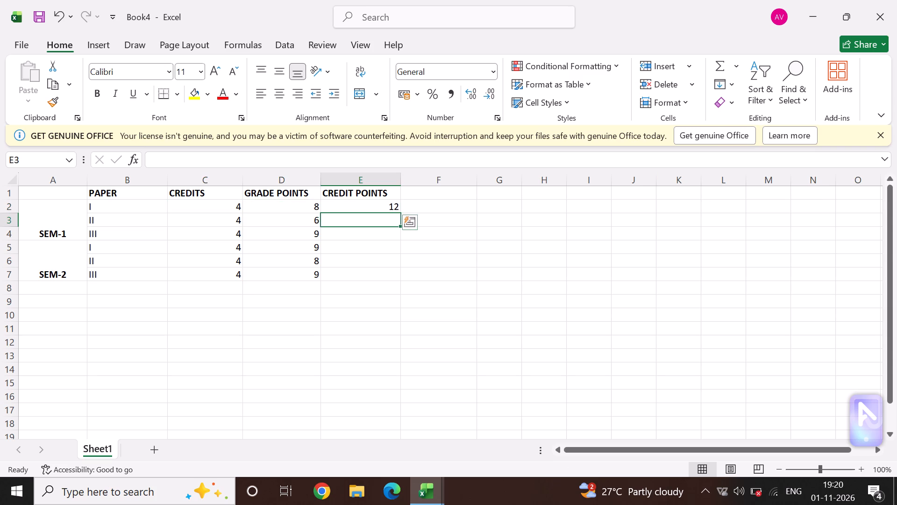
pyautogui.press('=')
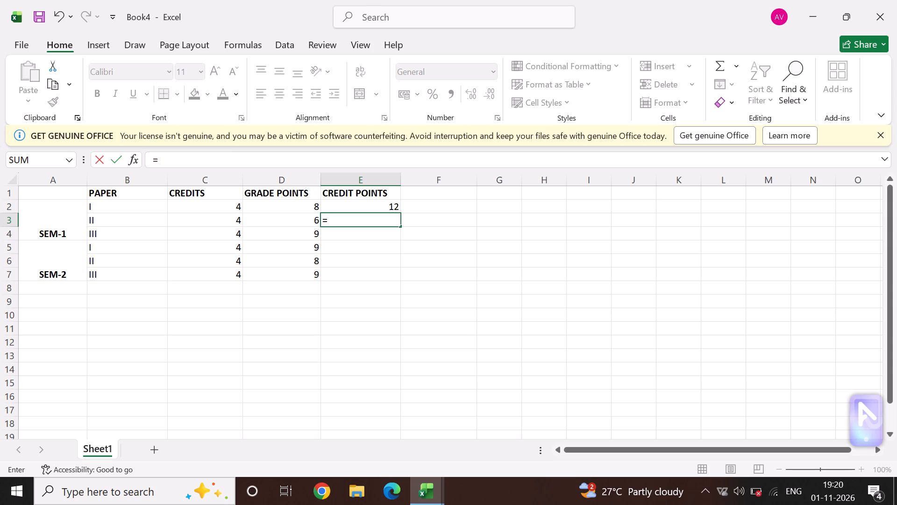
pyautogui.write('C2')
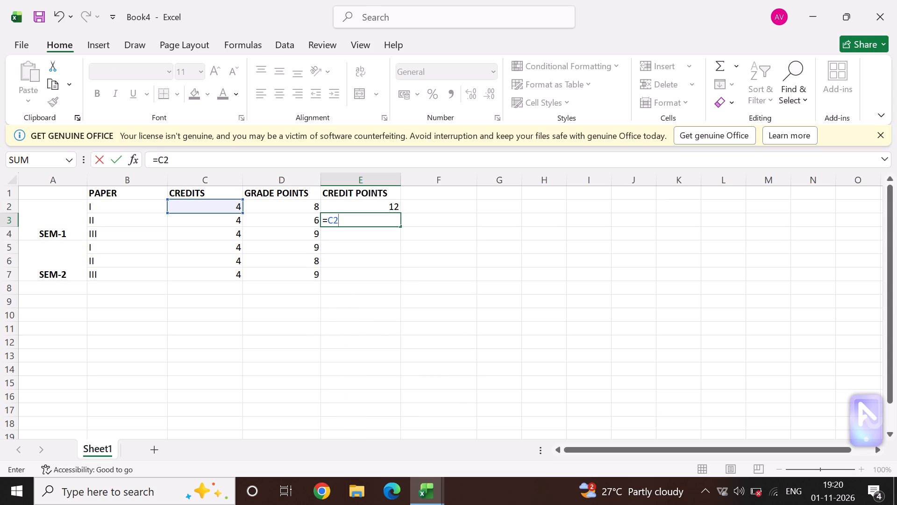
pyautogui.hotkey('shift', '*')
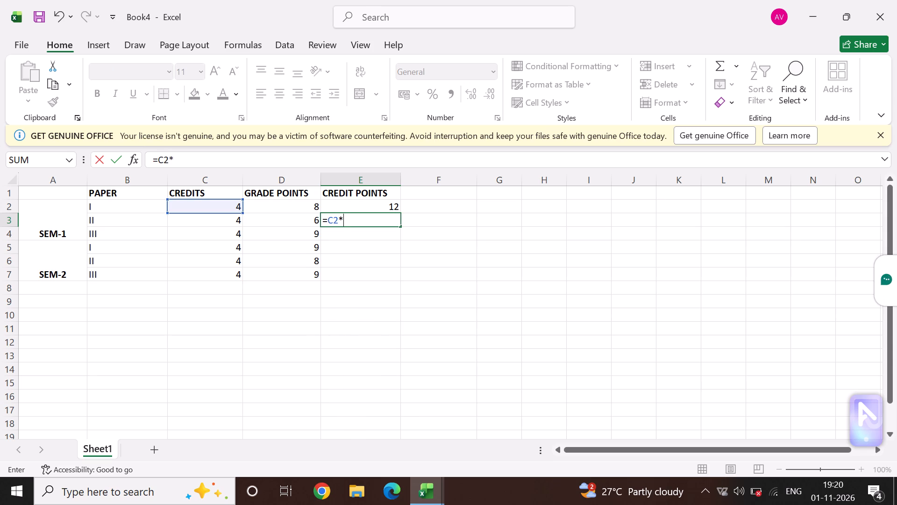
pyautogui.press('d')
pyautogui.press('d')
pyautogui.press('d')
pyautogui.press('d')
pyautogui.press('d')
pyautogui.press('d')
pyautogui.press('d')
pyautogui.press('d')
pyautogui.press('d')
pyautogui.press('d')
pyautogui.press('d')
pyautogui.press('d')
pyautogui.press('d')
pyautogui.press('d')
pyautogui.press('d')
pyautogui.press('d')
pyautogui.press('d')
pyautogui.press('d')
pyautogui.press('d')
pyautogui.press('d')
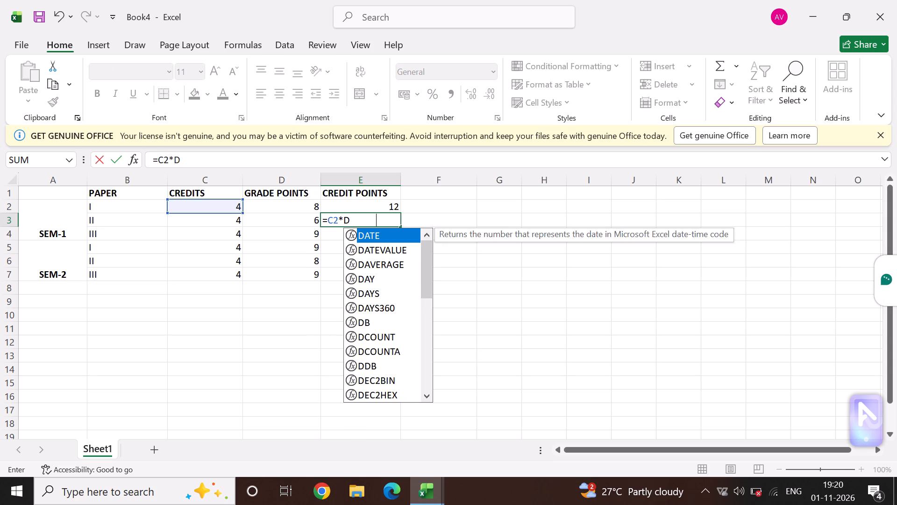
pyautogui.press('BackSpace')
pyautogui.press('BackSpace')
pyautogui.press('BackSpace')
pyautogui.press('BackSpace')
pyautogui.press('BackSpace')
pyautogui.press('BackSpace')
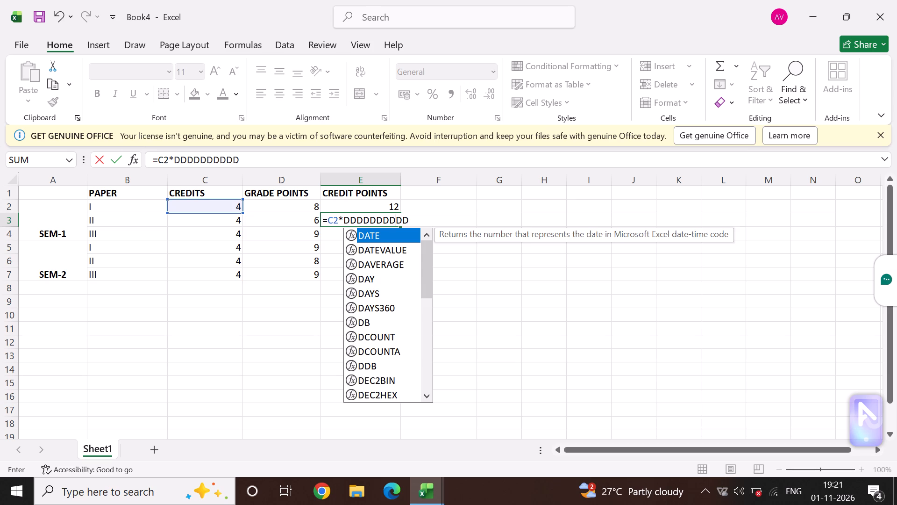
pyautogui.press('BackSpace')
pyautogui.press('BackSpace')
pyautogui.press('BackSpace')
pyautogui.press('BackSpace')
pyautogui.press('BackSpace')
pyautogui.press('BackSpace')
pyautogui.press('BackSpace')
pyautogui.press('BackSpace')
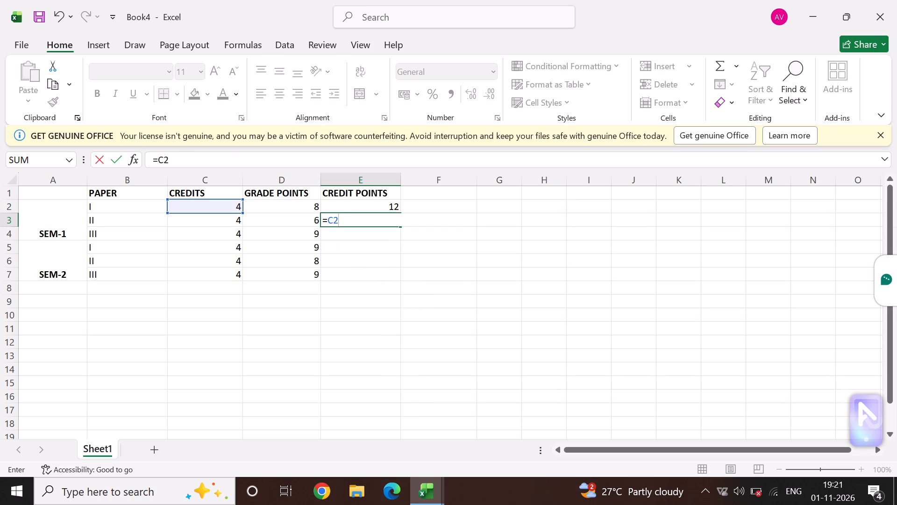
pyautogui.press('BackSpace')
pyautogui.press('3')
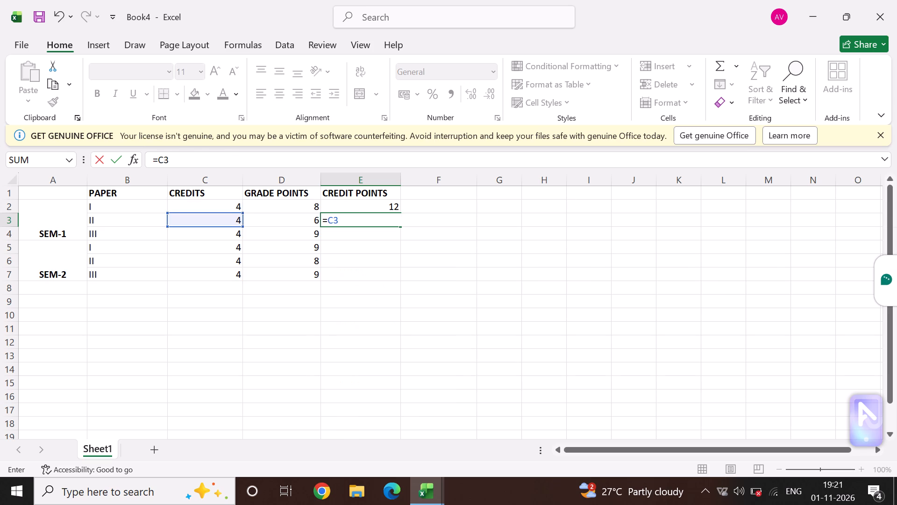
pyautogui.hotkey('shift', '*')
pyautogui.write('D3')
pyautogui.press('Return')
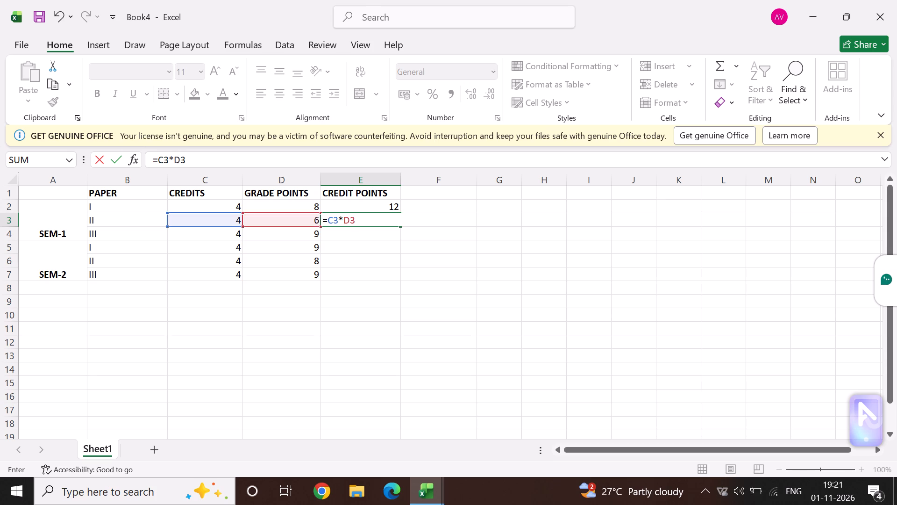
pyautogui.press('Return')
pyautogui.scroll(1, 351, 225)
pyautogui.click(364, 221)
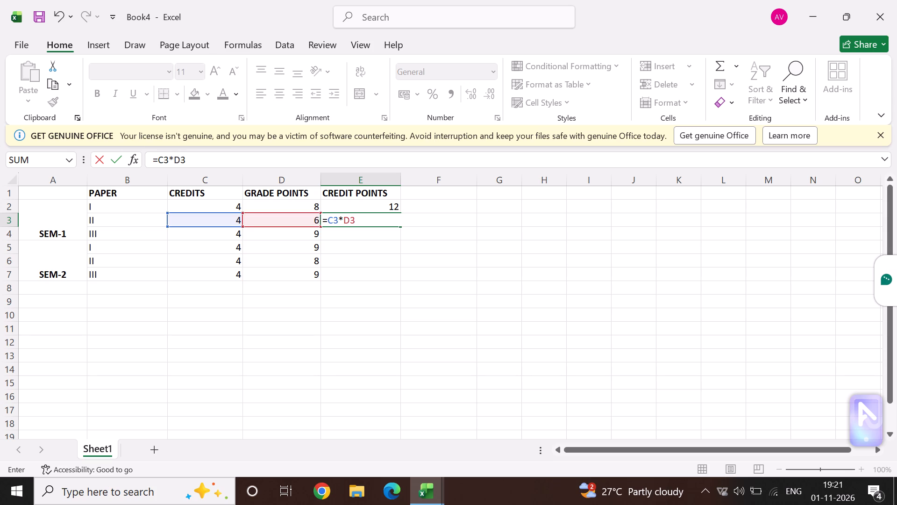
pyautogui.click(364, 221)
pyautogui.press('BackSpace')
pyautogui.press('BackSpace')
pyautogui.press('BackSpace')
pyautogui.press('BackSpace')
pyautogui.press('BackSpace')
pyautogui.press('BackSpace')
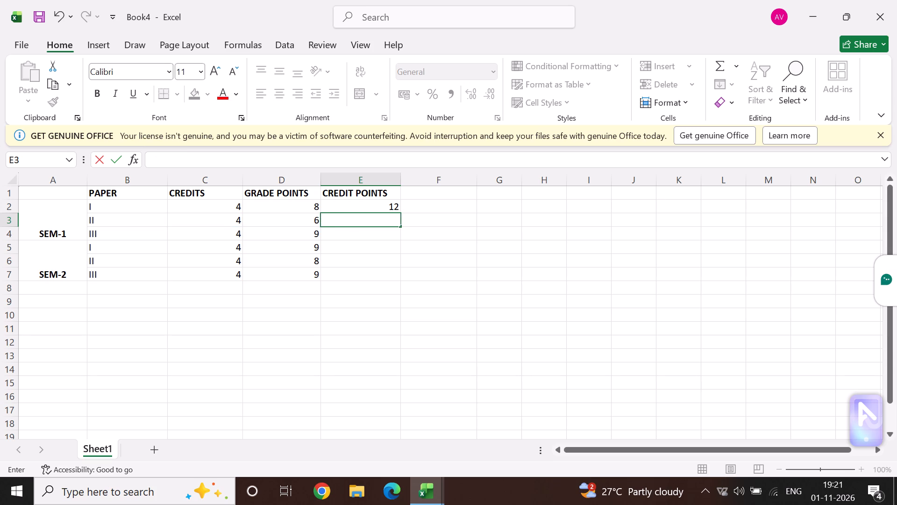
# Enter the formula =C3*D3 in cell E3 for the SEM-1 paper II credit points.
pyautogui.press('Down')
pyautogui.press('Up')
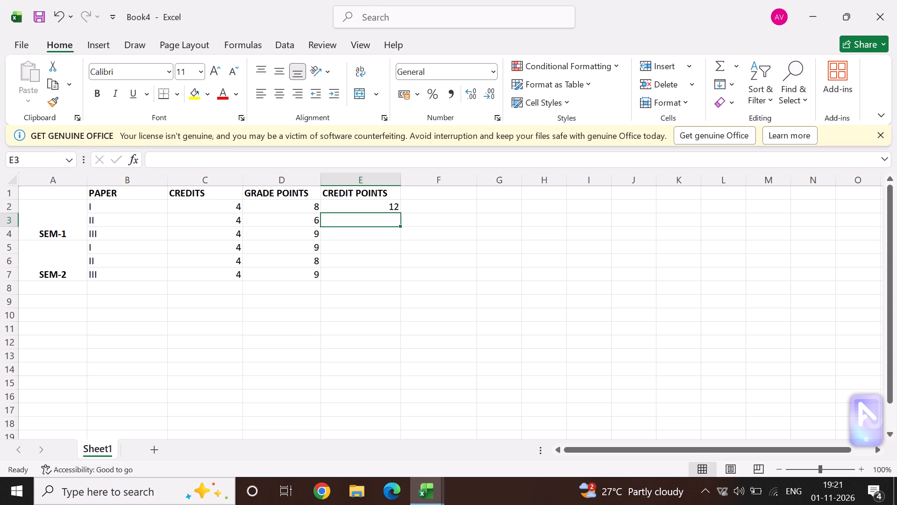
pyautogui.press('=')
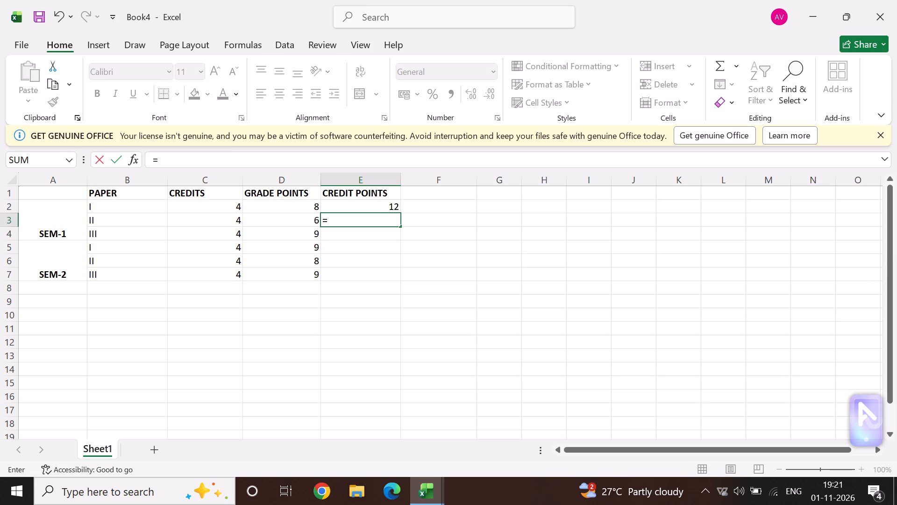
pyautogui.write('C3*')
pyautogui.write('D3')
pyautogui.press('Return')
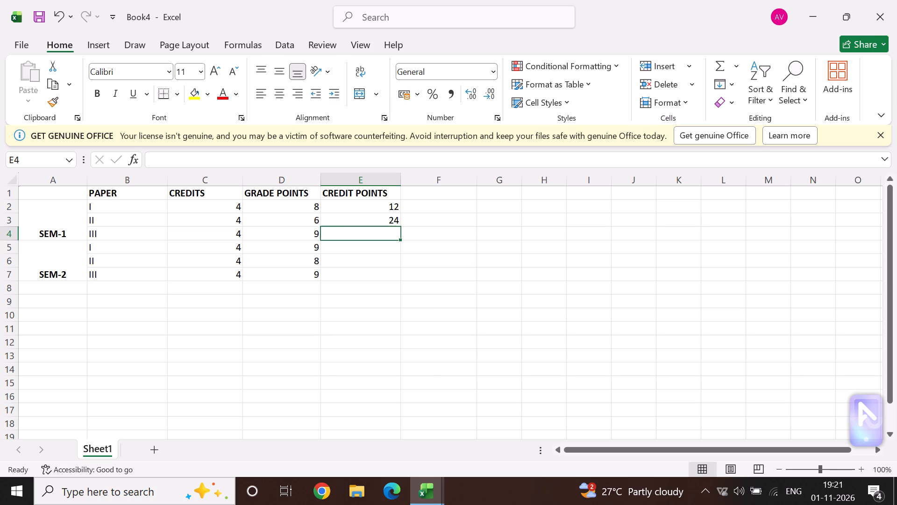
# Replace the sum in cell E2 with the formula =C2*D2 for the SEM-1 paper I credit points.
pyautogui.click(367, 206)
pyautogui.press('BackSpace')
pyautogui.press('-')
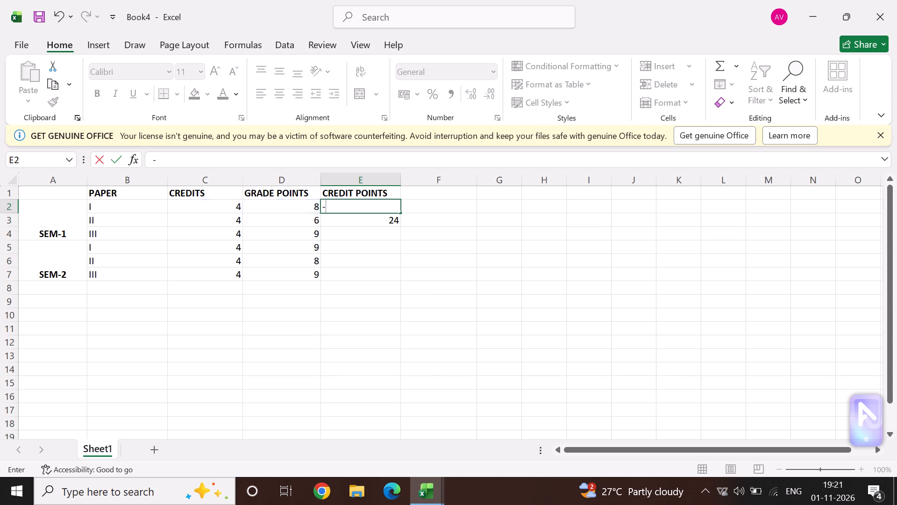
pyautogui.press('BackSpace')
pyautogui.write('=C2')
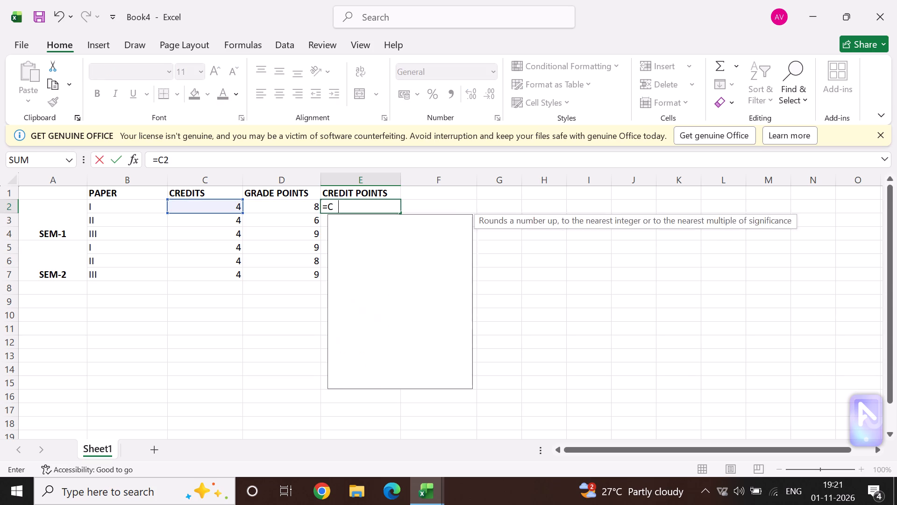
pyautogui.hotkey('shift', '*')
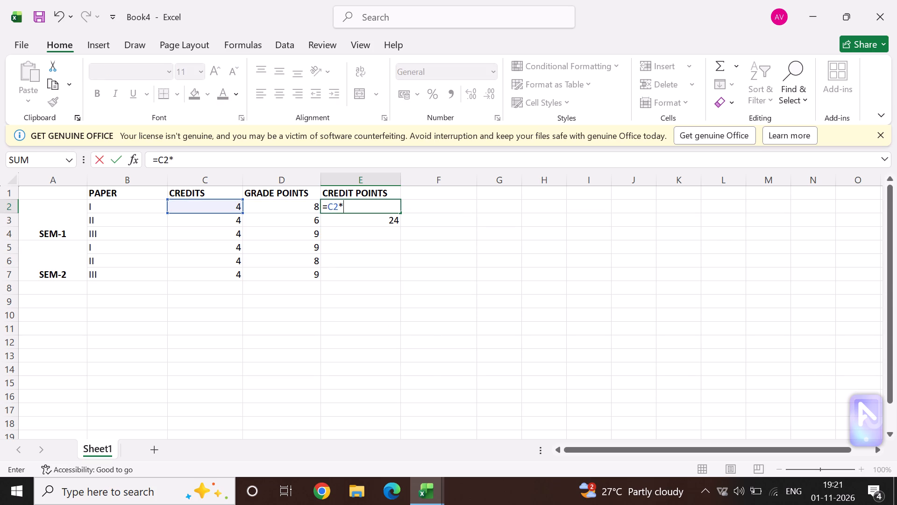
pyautogui.write('D2')
pyautogui.press('Return')
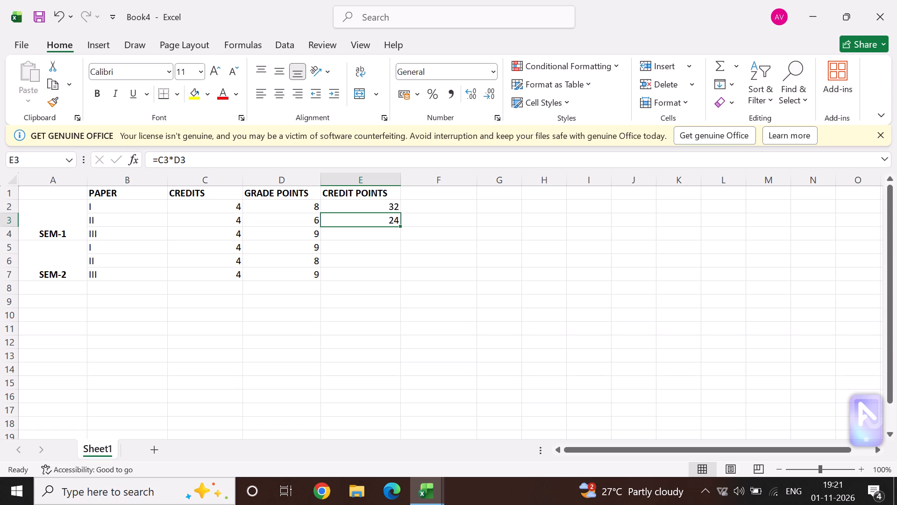
# Enter the formula =C4*D4 in cell E4 for the SEM-1 paper III credit points.
pyautogui.click(377, 238)
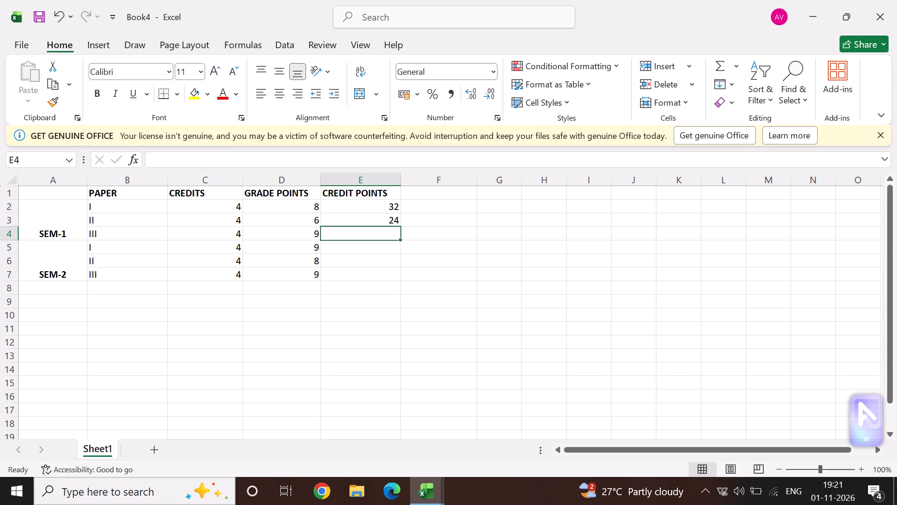
pyautogui.press('=')
pyautogui.write('C4')
pyautogui.hotkey('shift', '*')
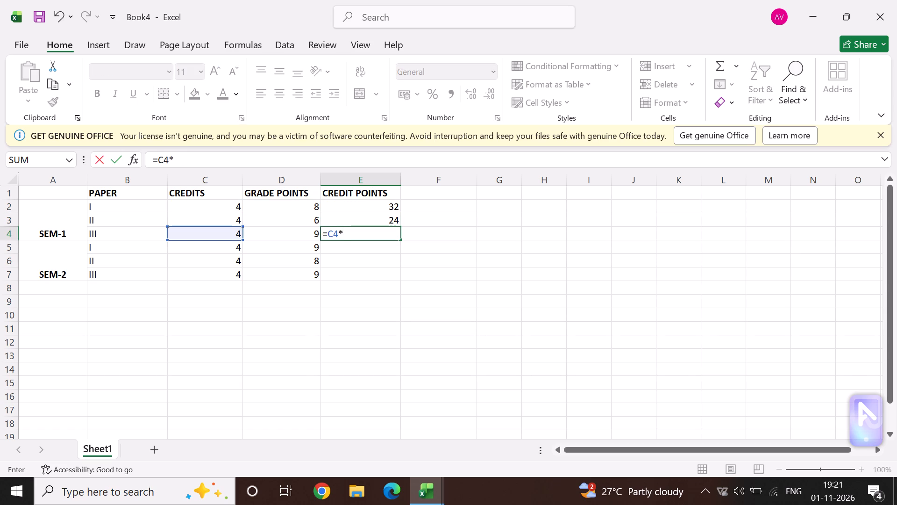
pyautogui.write('D4')
pyautogui.press('Return')
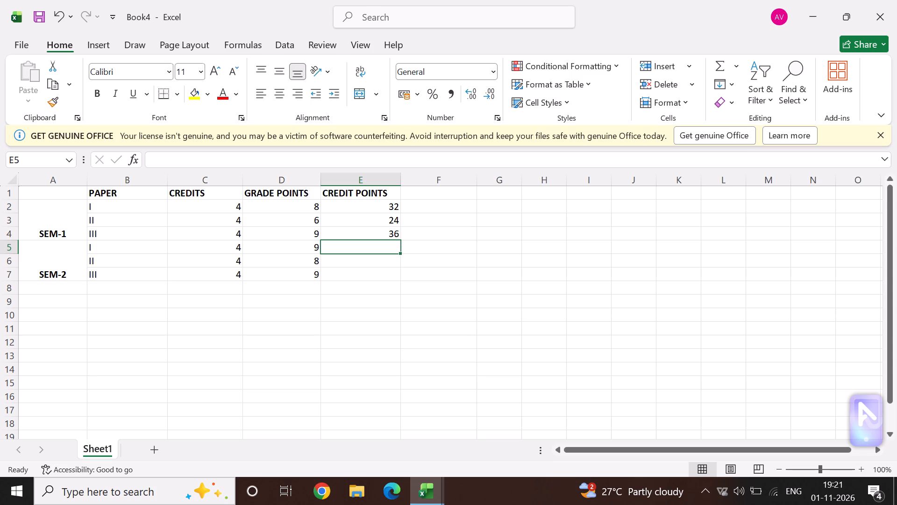
# Enter the formula =C5*D5 in cell E5 for the SEM-2 paper I credit points.
pyautogui.press('=')
pyautogui.write('C5')
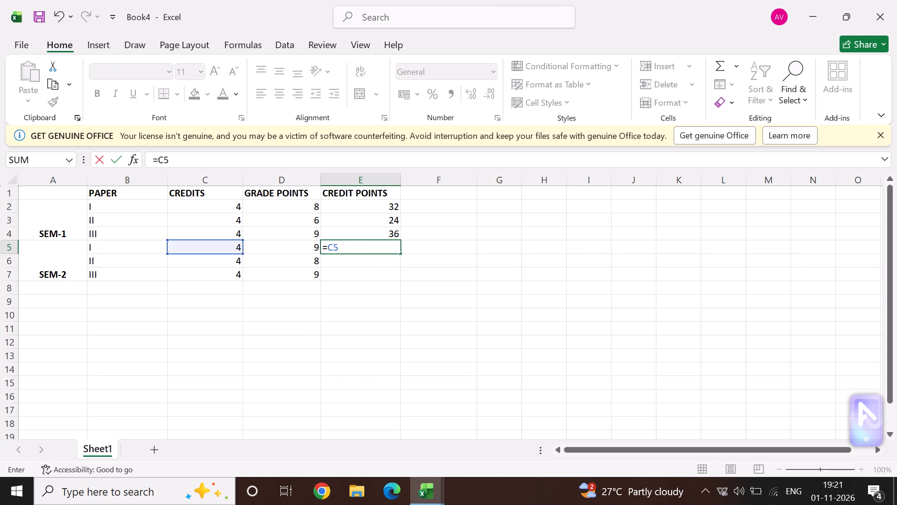
pyautogui.hotkey('shift', '*')
pyautogui.write('D4')
pyautogui.press('BackSpace')
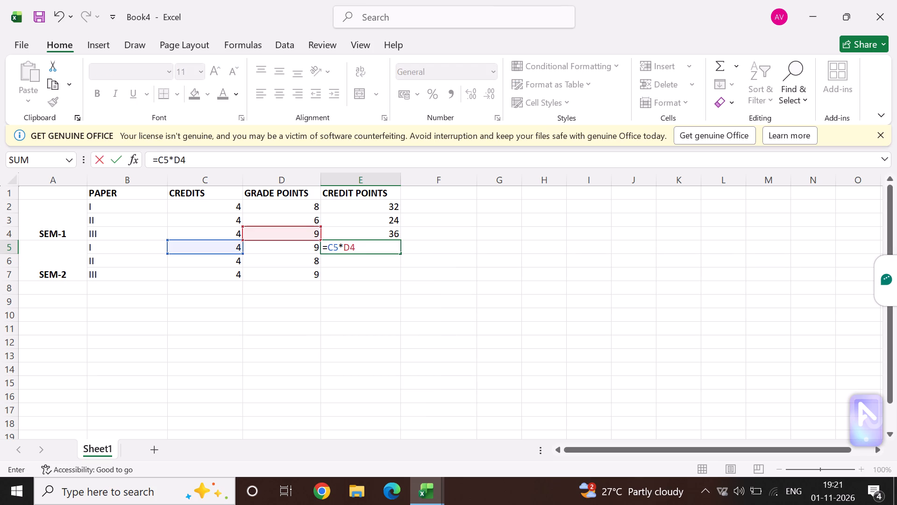
pyautogui.press('5')
pyautogui.press('Return')
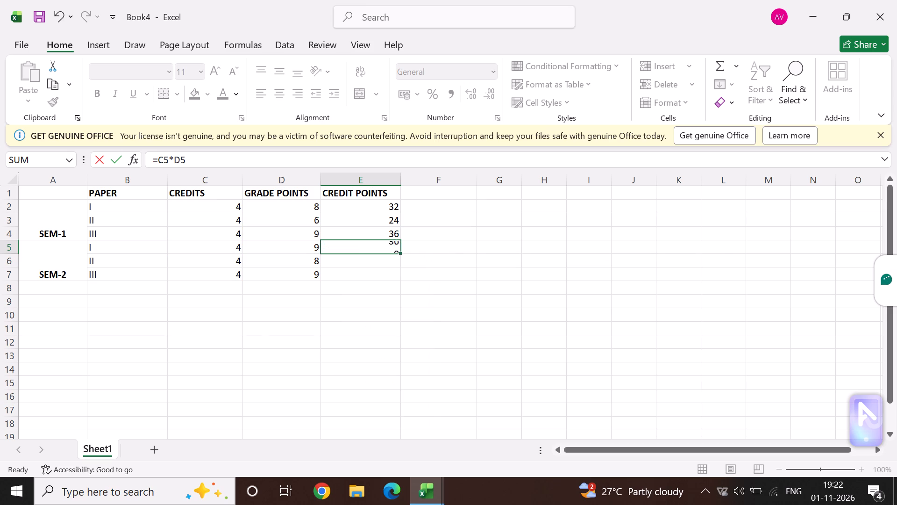
# Enter the formula =C6*D6 in cell E6 for the SEM-2 paper II credit points.
pyautogui.press('=')
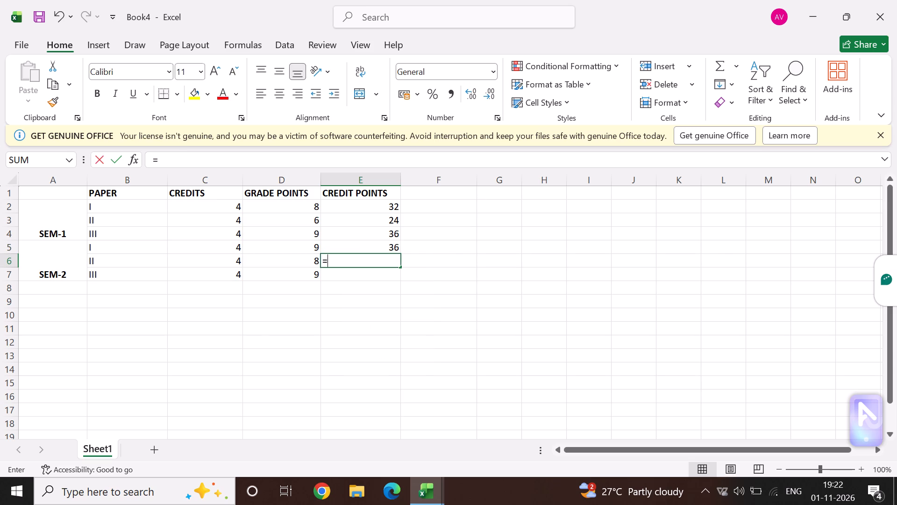
pyautogui.write('C6')
pyautogui.hotkey('shift', '*')
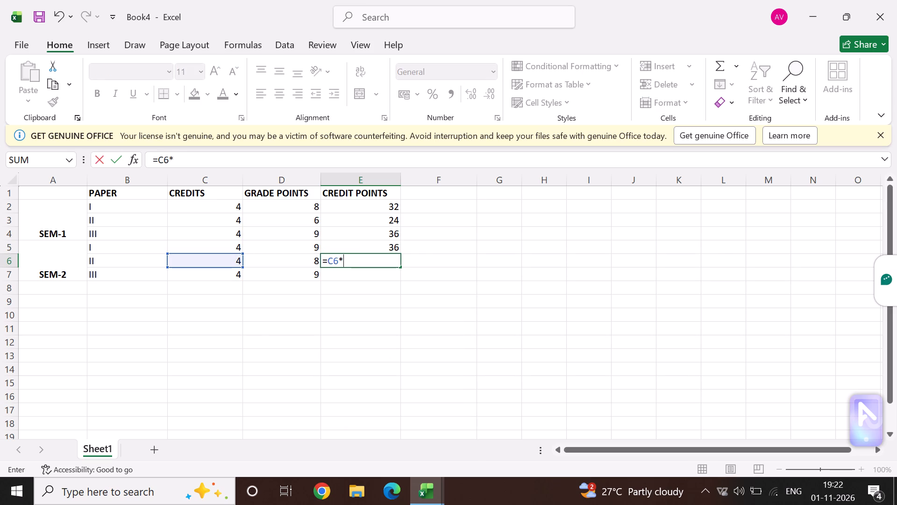
pyautogui.press('d')
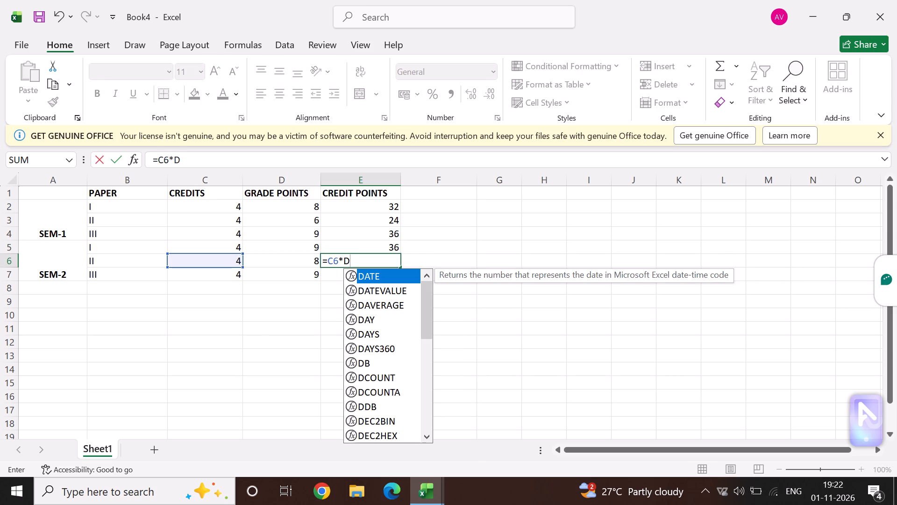
pyautogui.press('6')
pyautogui.press('Return')
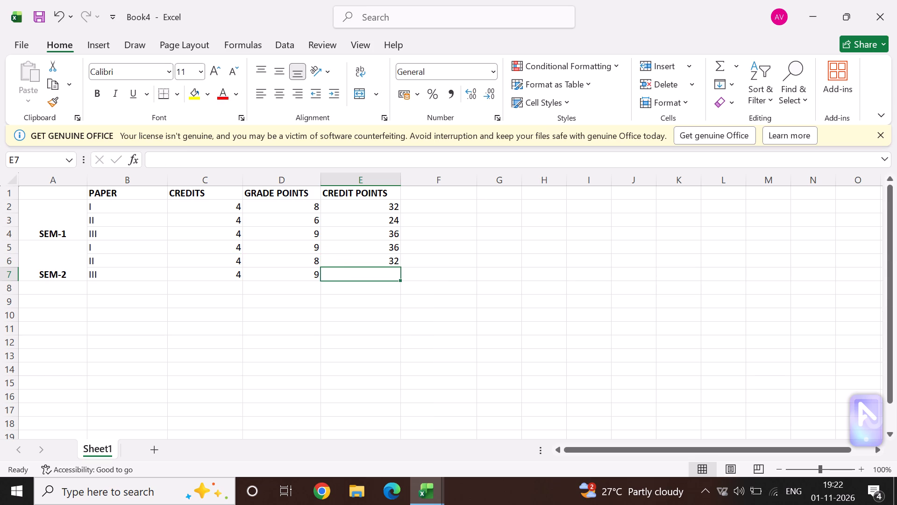
# Enter the formula =C7*D7 in cell E7 for the SEM-2 paper III credit points.
pyautogui.write('=C7')
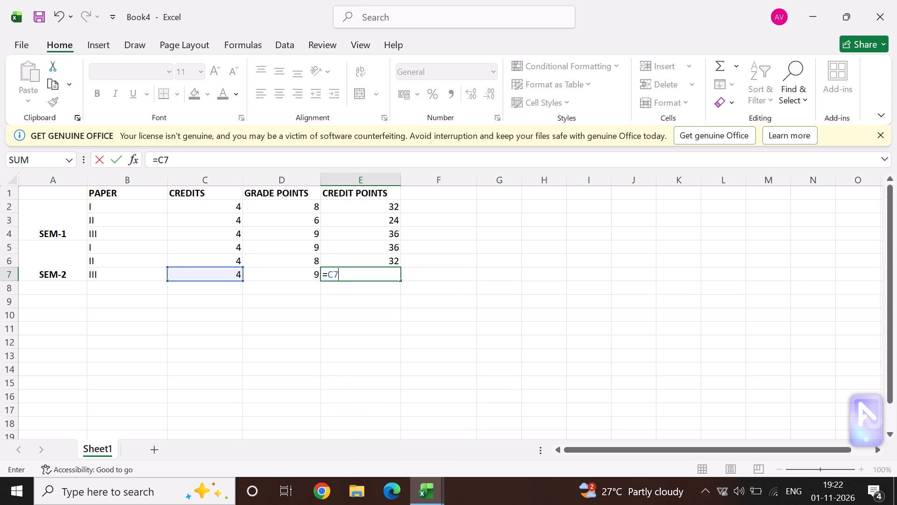
pyautogui.hotkey('shift', '*')
pyautogui.write('D7')
pyautogui.press('Return')
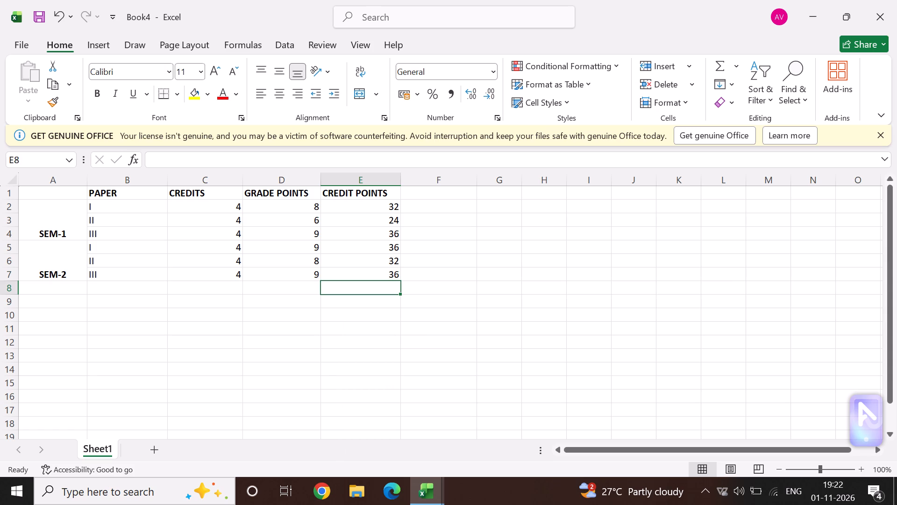
# Select the empty header cell F1 beside CREDIT POINTS.
pyautogui.click(443, 188)
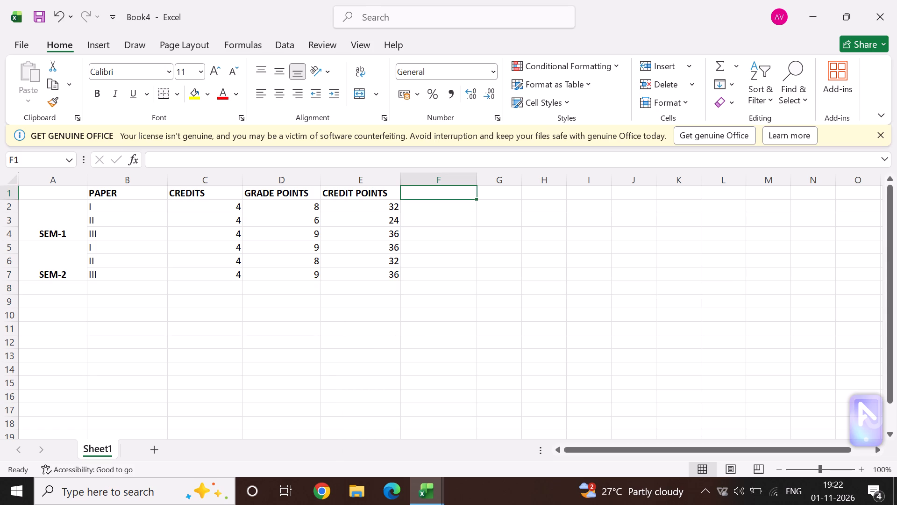
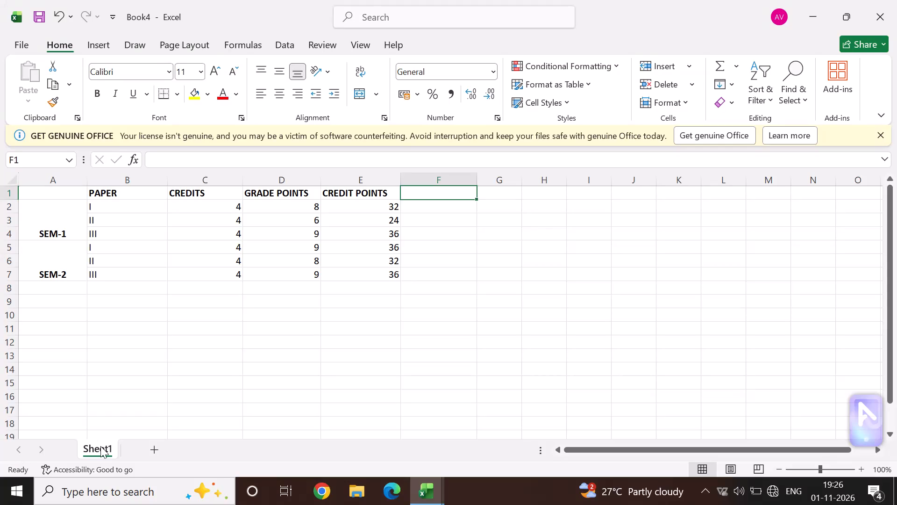
# Rename the worksheet Sheet1 as Q.NO 6.
pyautogui.click(100, 446)
pyautogui.rightClick(100, 446)
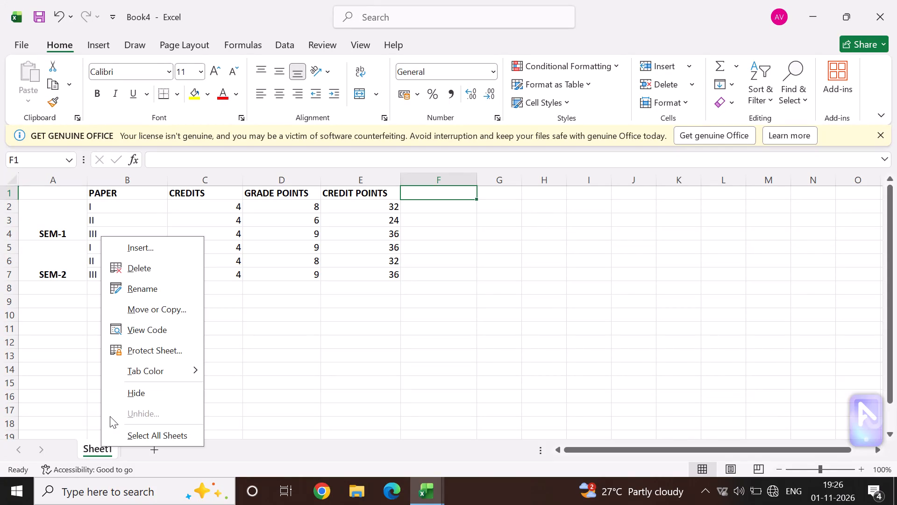
pyautogui.click(130, 283)
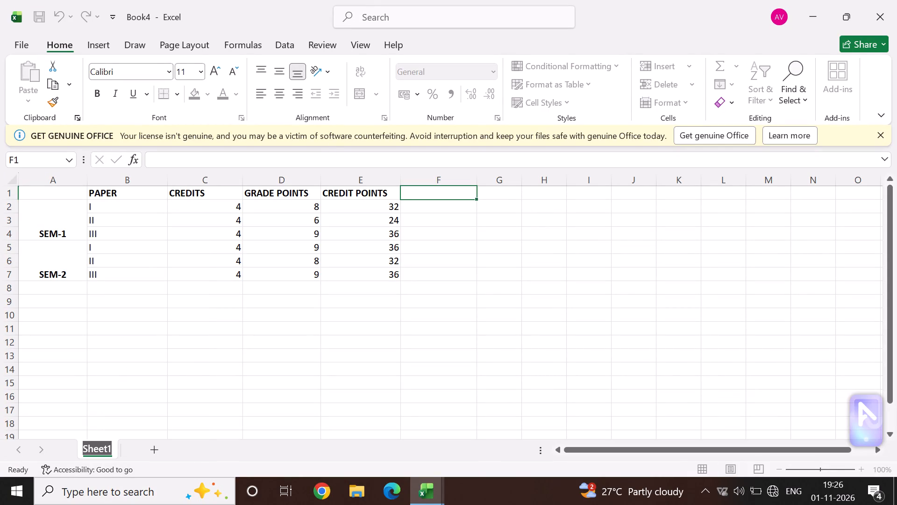
pyautogui.press('BackSpace')
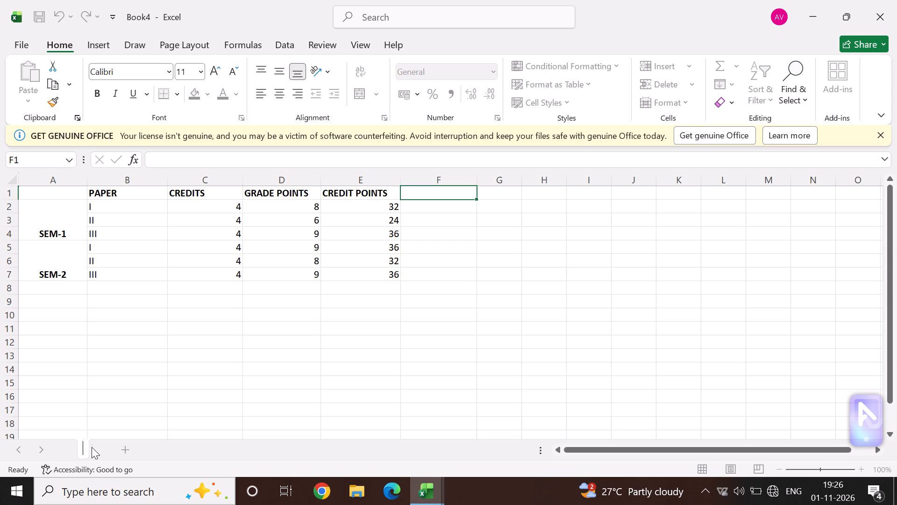
pyautogui.press('q')
pyautogui.write('.NO 6')
pyautogui.press('Return')
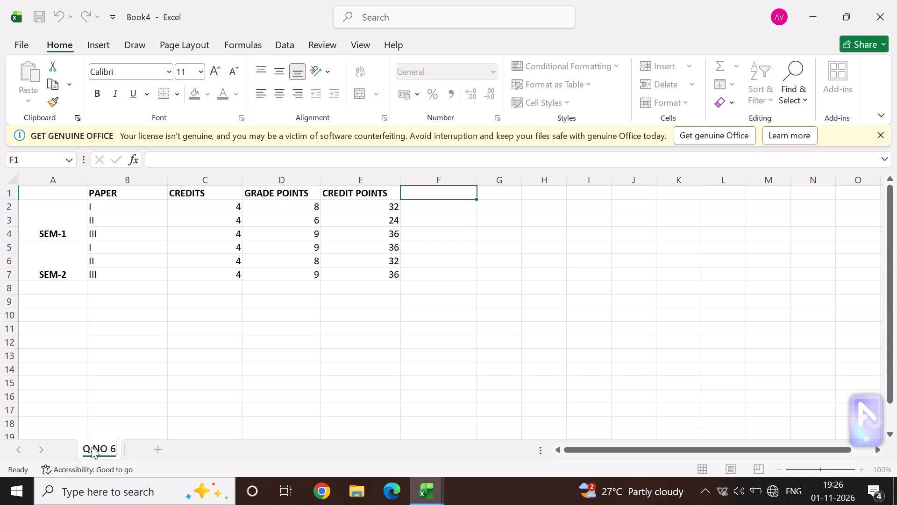
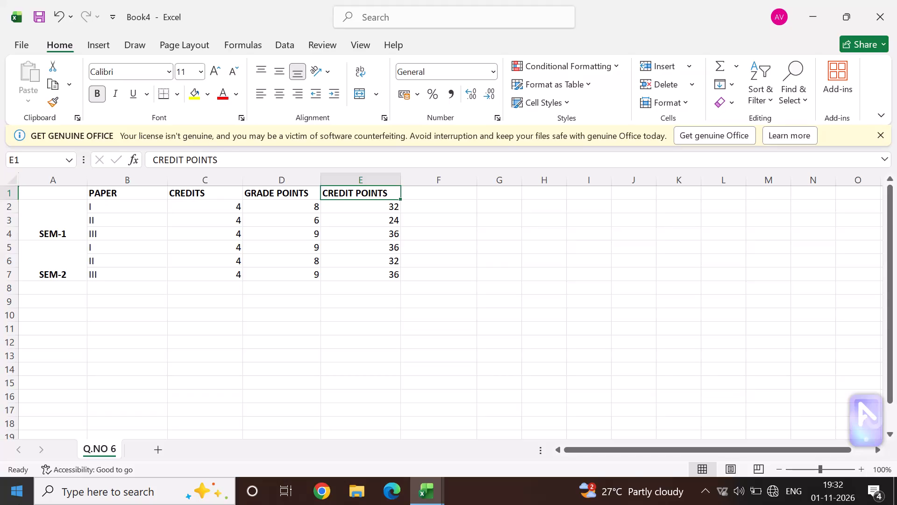
# Convert the grade data in A1:E7 into a table with a header row.
pyautogui.hotkey('shift', 'Down')
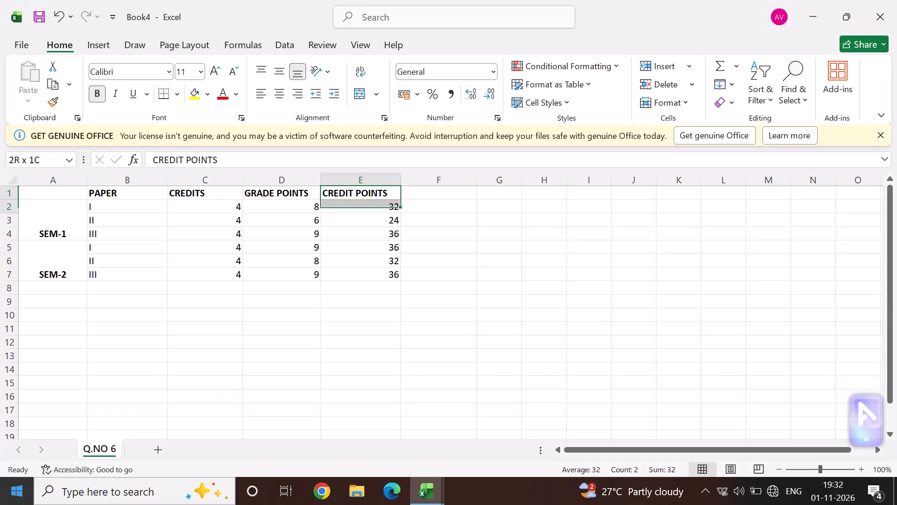
pyautogui.hotkey('shift', 'Down')
pyautogui.hotkey('shift', 'Down')
pyautogui.hotkey('shift', 'Down')
pyautogui.hotkey('shift', 'Down')
pyautogui.hotkey('shift', 'Down')
pyautogui.hotkey('shift', 'Left')
pyautogui.hotkey('shift', 'Left')
pyautogui.hotkey('shift', 'Left')
pyautogui.hotkey('shift', 'Left')
pyautogui.hotkey('shift', 'Left')
pyautogui.hotkey('shift', 'Left')
pyautogui.hotkey('shift', 'Left')
pyautogui.hotkey('shift', 'Left')
pyautogui.hotkey('shift', 'Left')
pyautogui.hotkey('shift', 'Left')
pyautogui.hotkey('shift', 'Left')
pyautogui.hotkey('shift', 'Left')
pyautogui.hotkey('shift', 'Left')
pyautogui.hotkey('shift', 'Left')
pyautogui.hotkey('shift', 'Left')
pyautogui.hotkey('shift', 'Left')
pyautogui.hotkey('shift', 'Left')
pyautogui.hotkey('shift', 'Left')
pyautogui.hotkey('shift', 'Left')
pyautogui.hotkey('shift', 'Left')
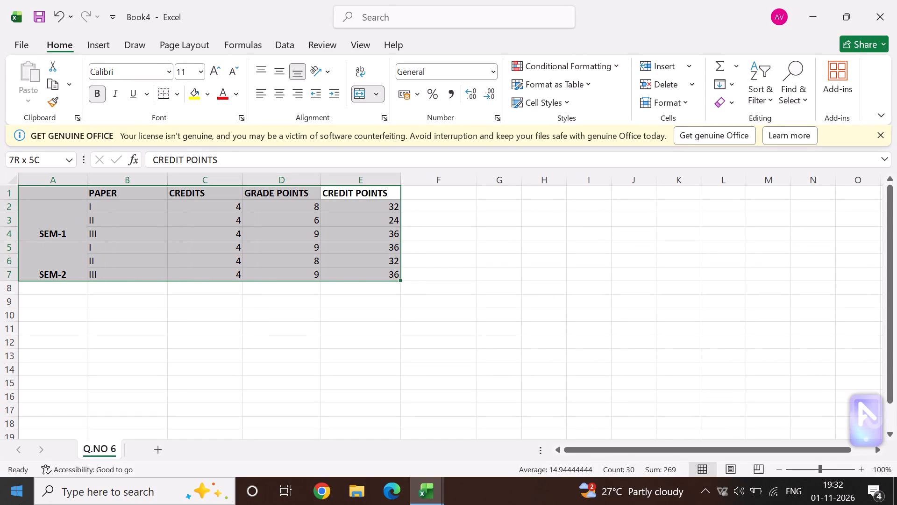
pyautogui.hotkey('ctrl', 't')
pyautogui.press('Return')
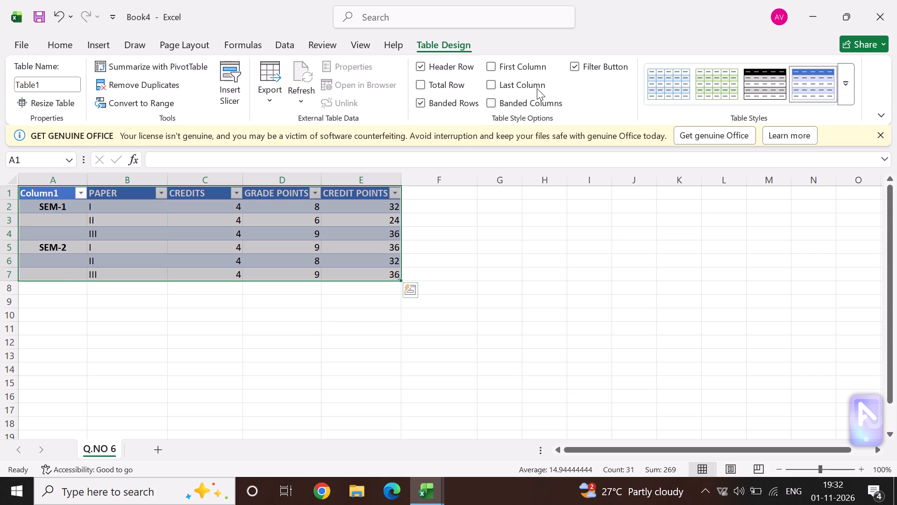
# Apply the grey banded medium table style from the second Medium row to the grade table.
pyautogui.click(849, 79)
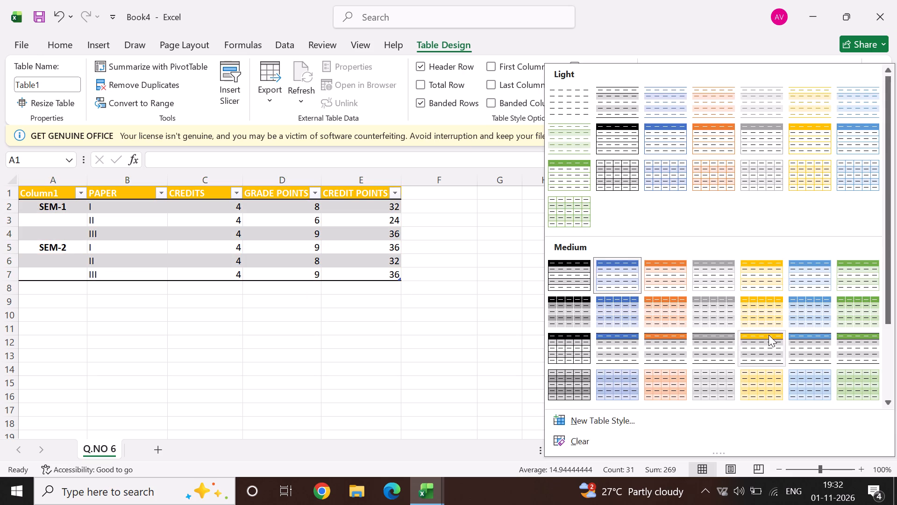
pyautogui.click(719, 319)
pyautogui.click(583, 336)
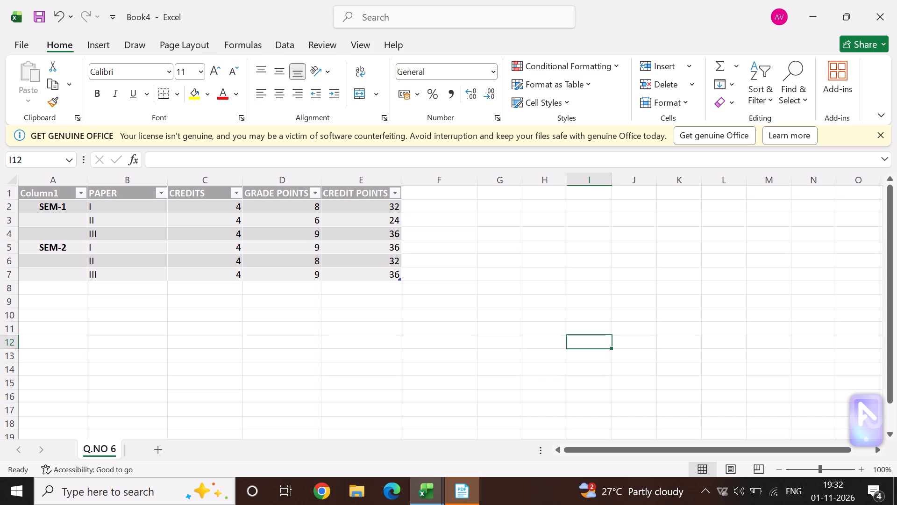
# Add a new worksheet after Q.NO 6 and widen its columns A to D.
pyautogui.click(155, 454)
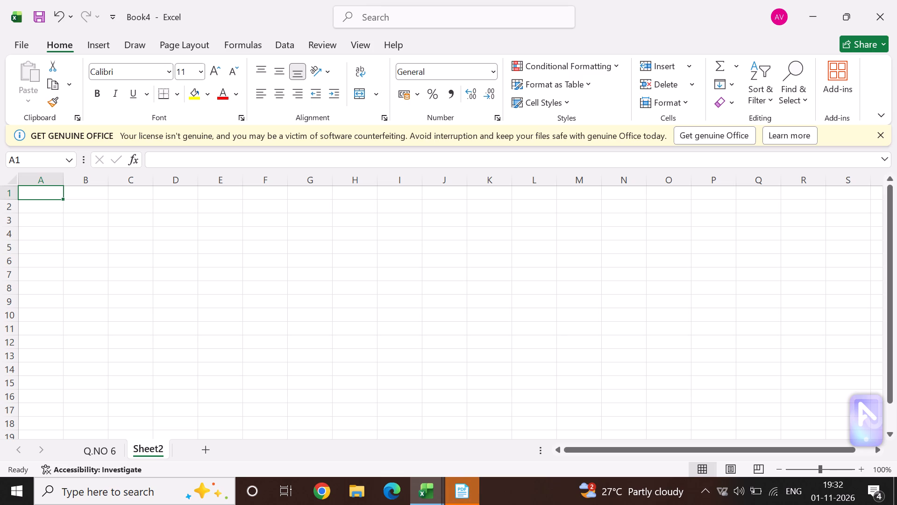
pyautogui.moveTo(63, 182); pyautogui.dragTo(99, 180)
pyautogui.moveTo(143, 178); pyautogui.dragTo(174, 175)
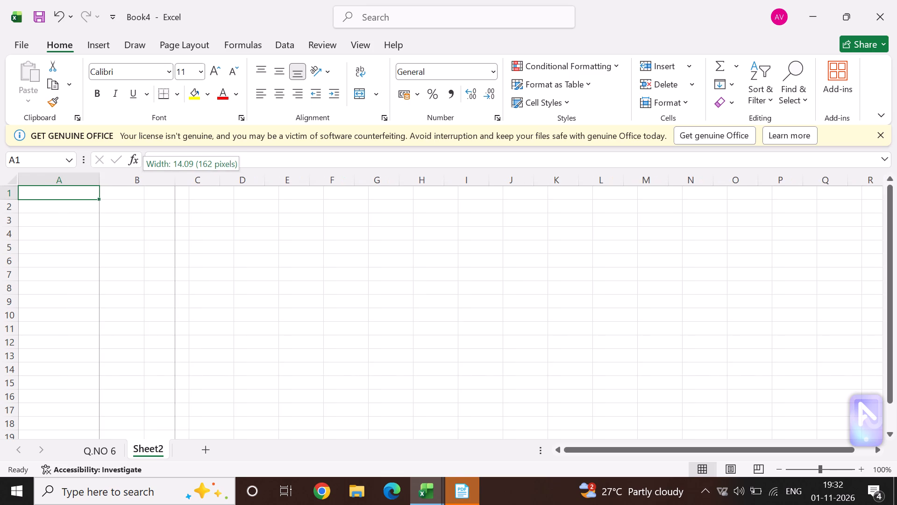
pyautogui.moveTo(174, 175); pyautogui.dragTo(175, 175)
pyautogui.moveTo(221, 180); pyautogui.dragTo(246, 176)
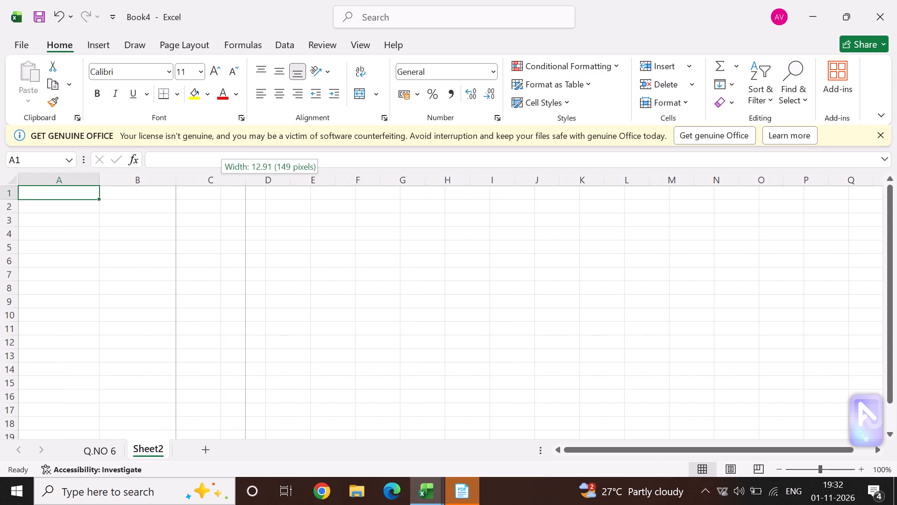
pyautogui.moveTo(246, 176); pyautogui.dragTo(255, 176)
pyautogui.moveTo(298, 183); pyautogui.dragTo(338, 176)
# Rename the worksheet Sheet2 as Q.NO 7.
pyautogui.rightClick(154, 445)
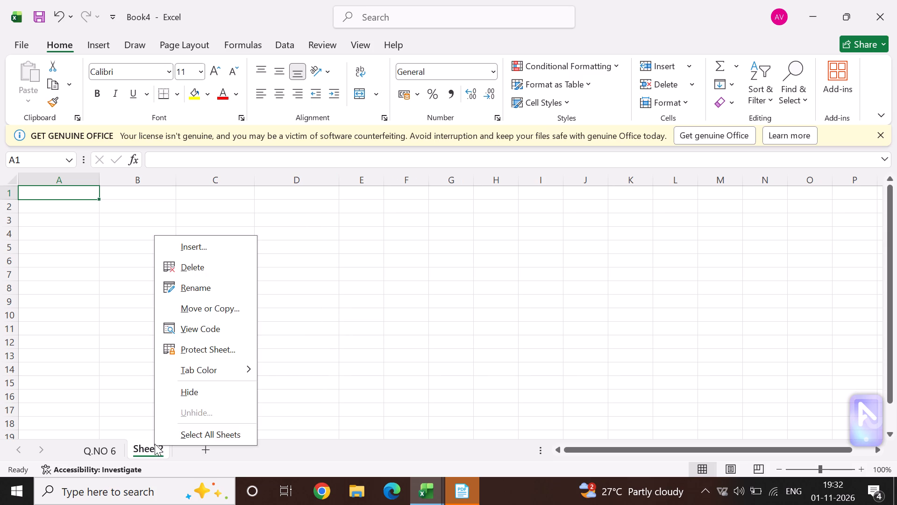
pyautogui.click(196, 292)
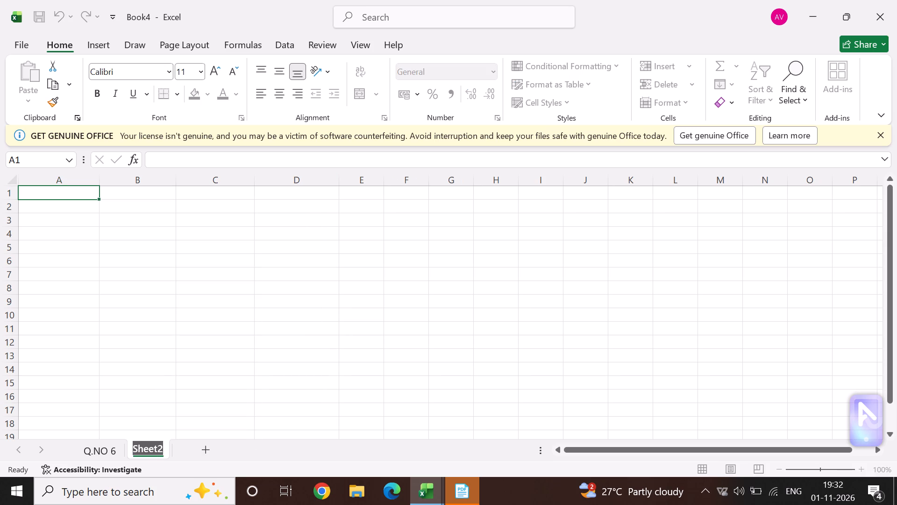
pyautogui.write('Q.NO 7')
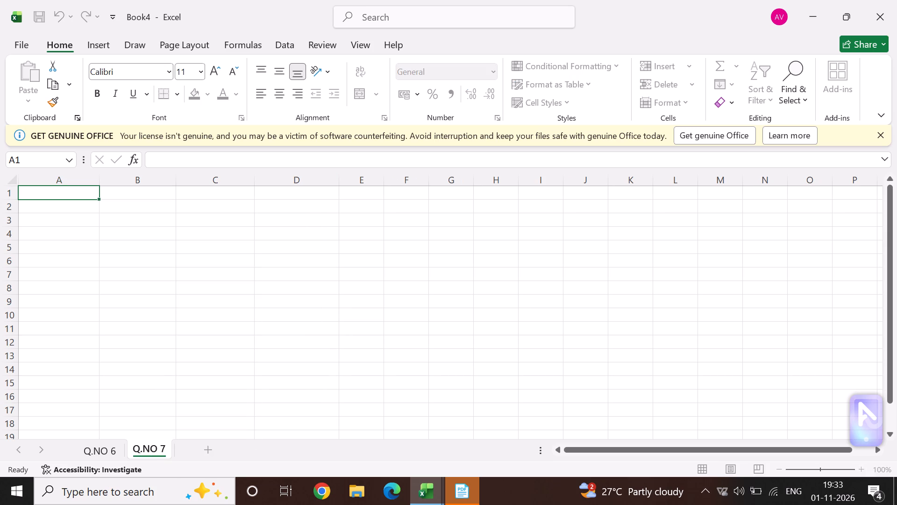
pyautogui.press('Return')
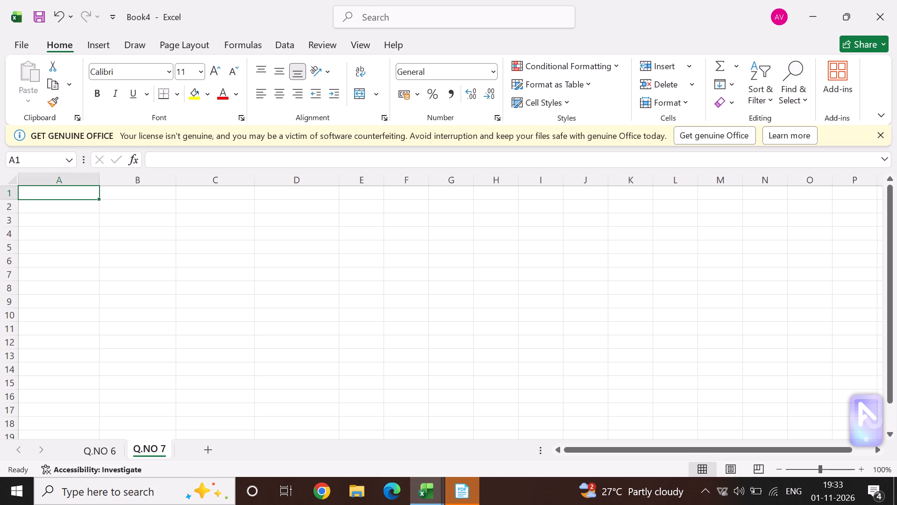
# Enter the bold headers ROLL NO in A1 and NAME in B1.
pyautogui.click(59, 189)
pyautogui.write('ROLL NO')
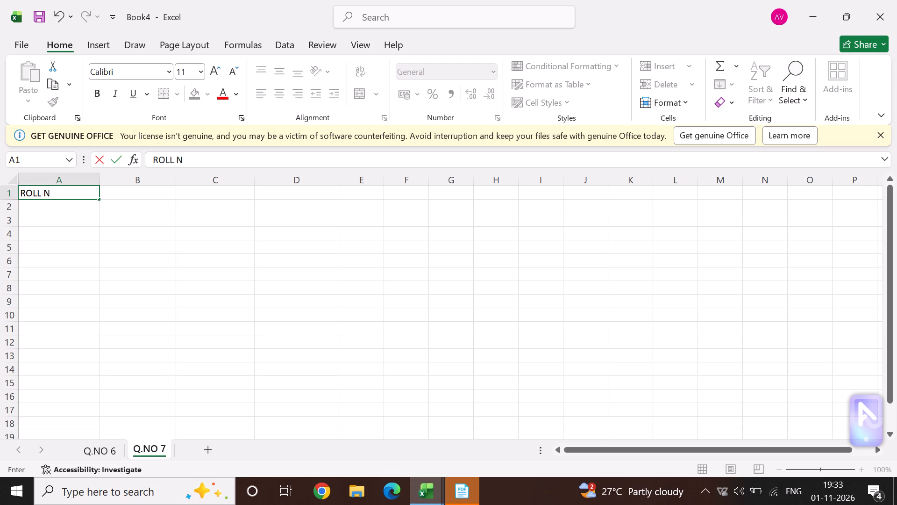
pyautogui.press('Down')
pyautogui.press('Up')
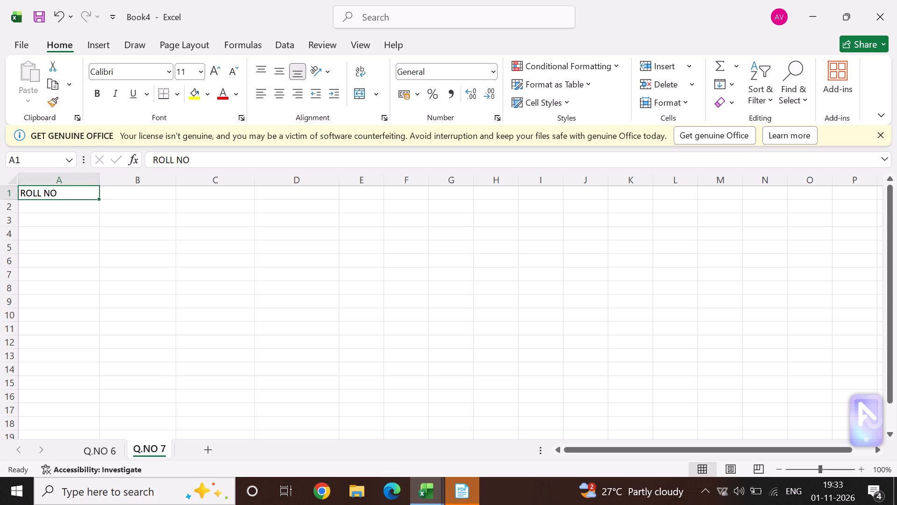
pyautogui.hotkey('ctrl', 'b')
pyautogui.press('Right')
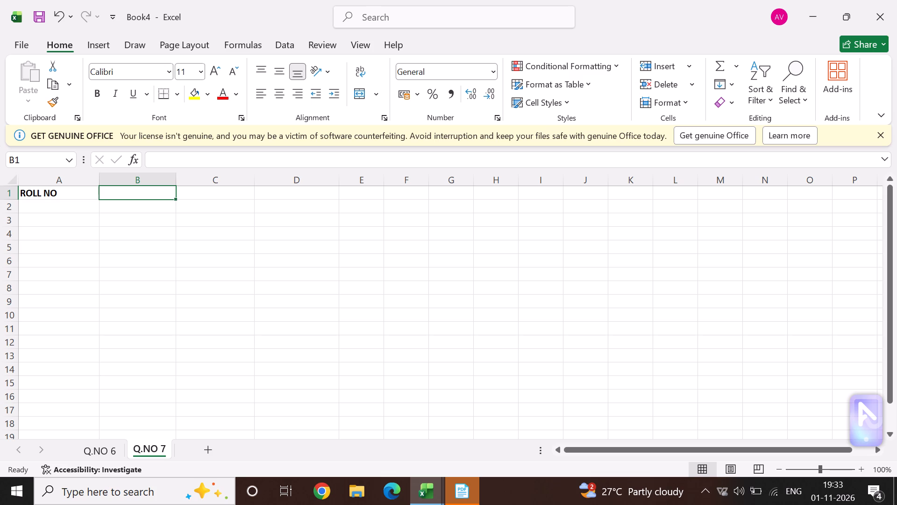
pyautogui.write('NAME')
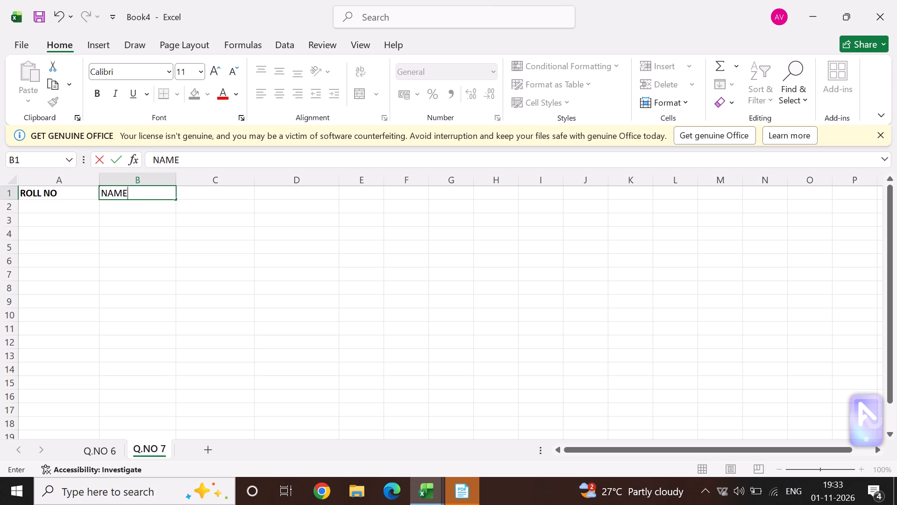
pyautogui.press('Right')
pyautogui.press('Left')
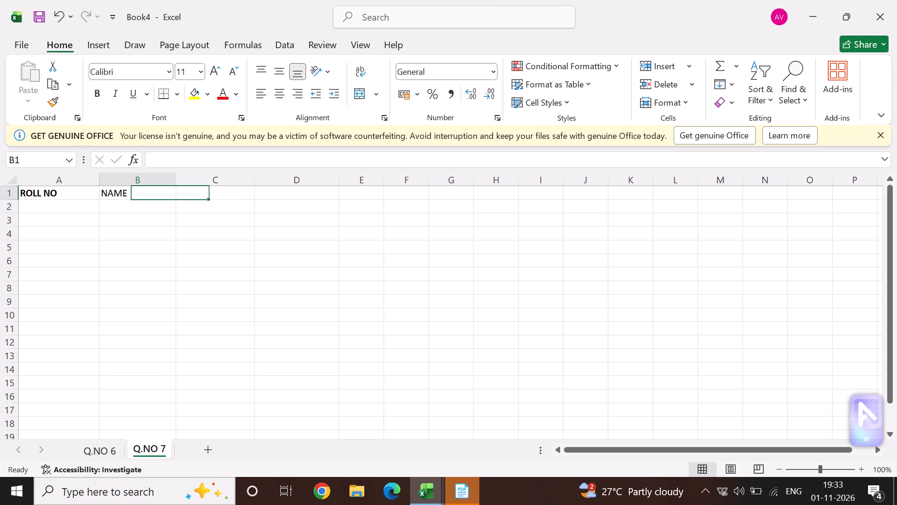
pyautogui.hotkey('ctrl', 'b')
pyautogui.press('Right')
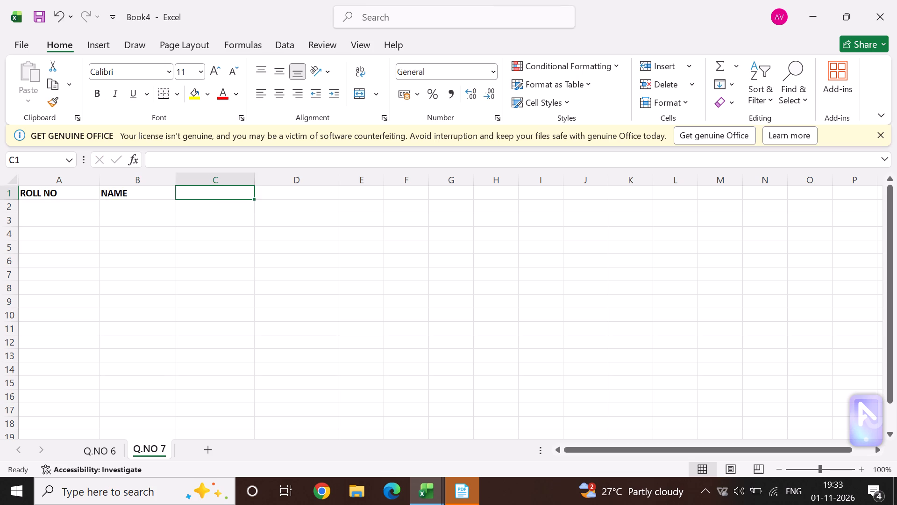
# Enter the headers S1, S2 and S3 in cells C1 to E1.
pyautogui.write('S1')
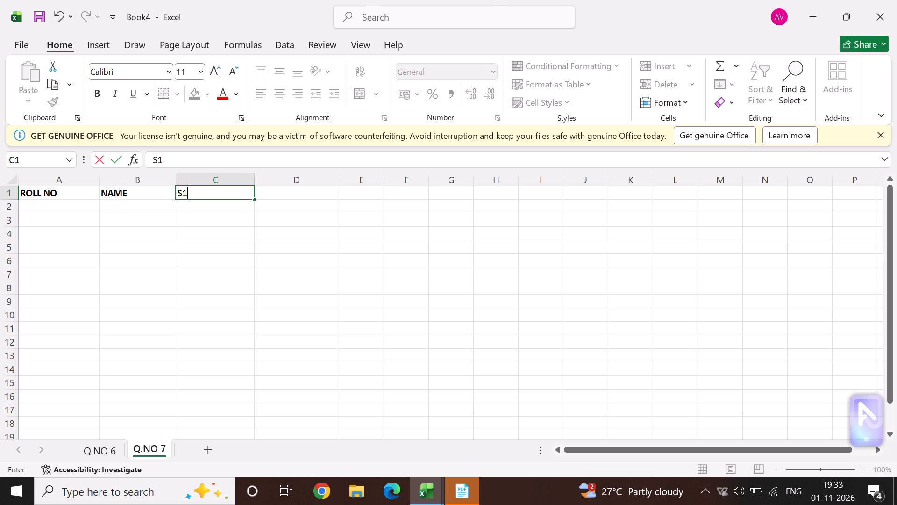
pyautogui.press('Right')
pyautogui.write('S2')
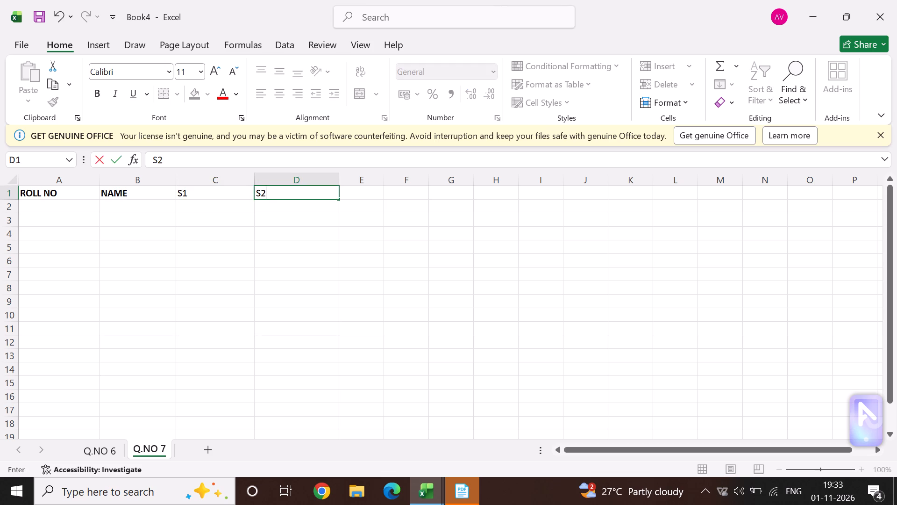
pyautogui.press('Right')
pyautogui.write('S3')
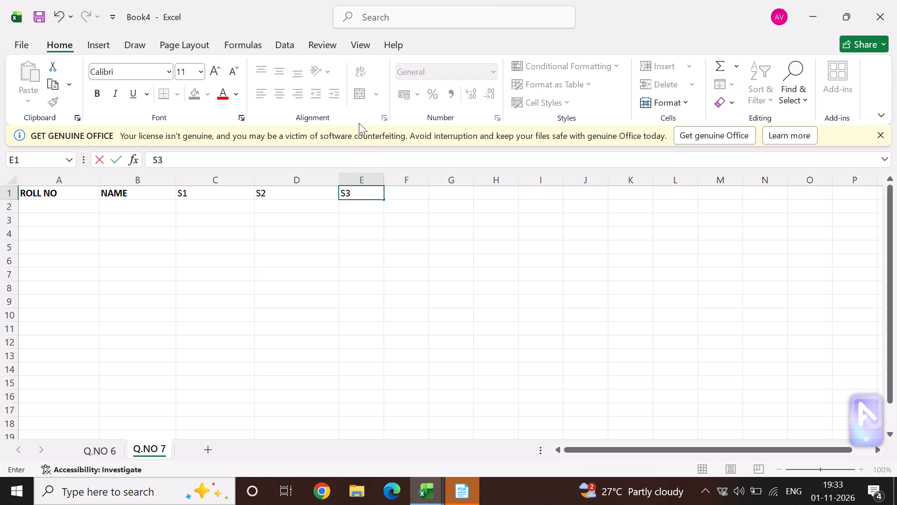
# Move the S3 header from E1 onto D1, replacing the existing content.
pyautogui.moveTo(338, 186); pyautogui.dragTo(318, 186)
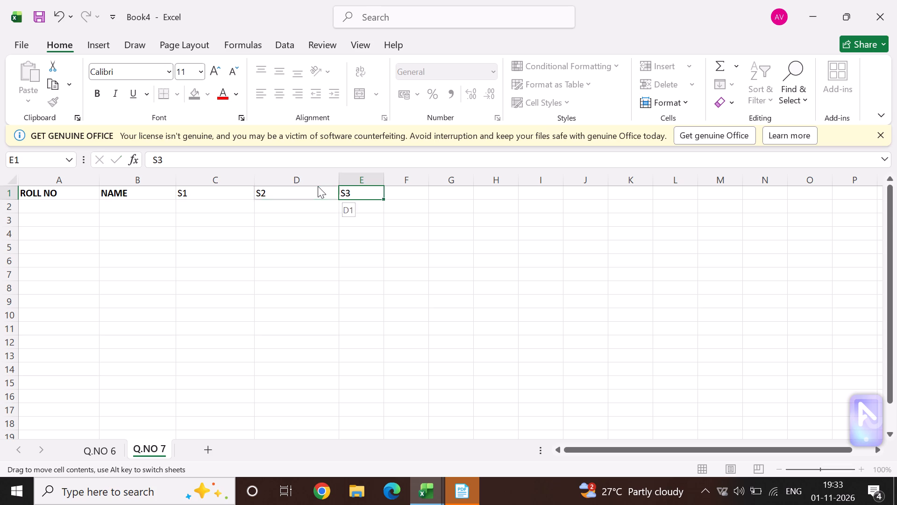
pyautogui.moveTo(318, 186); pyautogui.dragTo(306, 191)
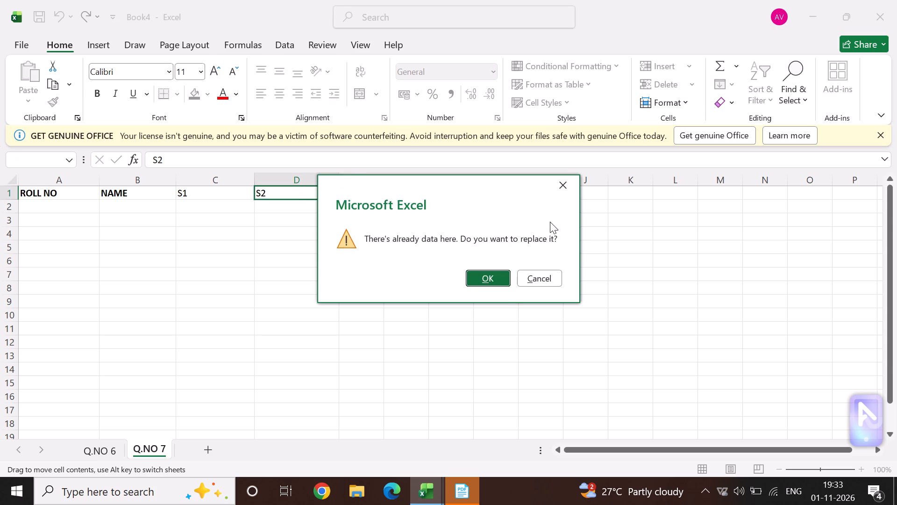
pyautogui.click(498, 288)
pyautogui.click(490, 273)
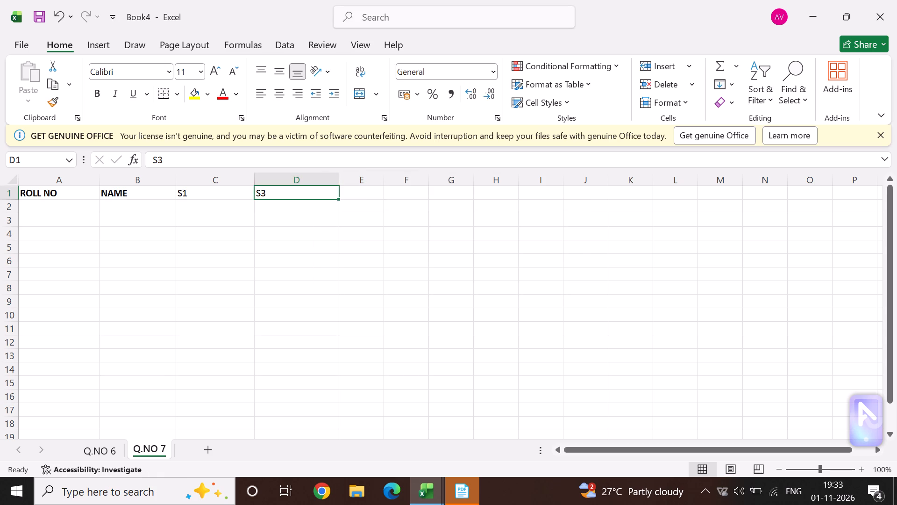
# Narrow columns C and D to suit the short subject headers.
pyautogui.moveTo(340, 182); pyautogui.dragTo(310, 182)
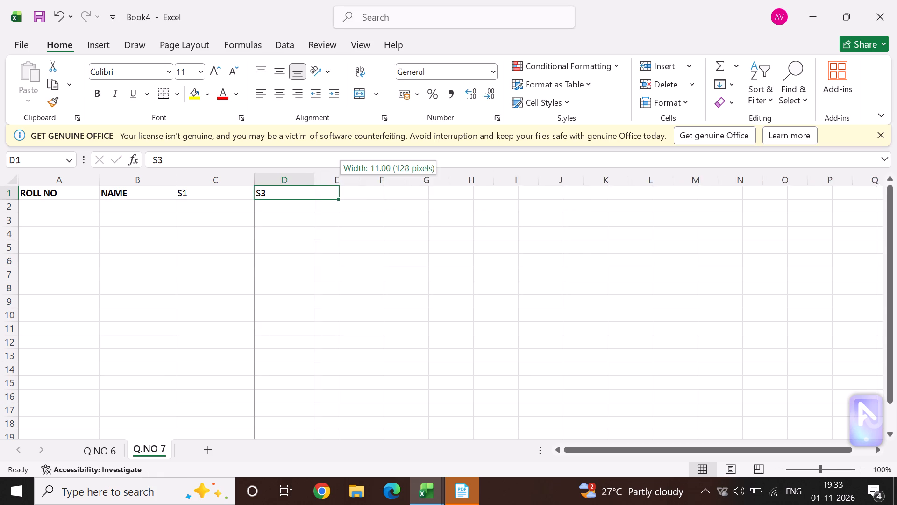
pyautogui.moveTo(310, 182); pyautogui.dragTo(300, 186)
pyautogui.moveTo(254, 185); pyautogui.dragTo(223, 188)
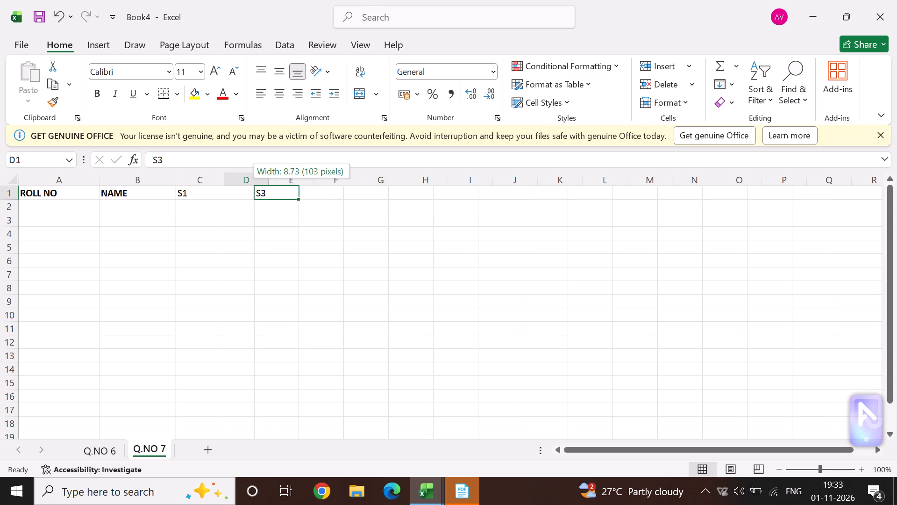
pyautogui.moveTo(223, 188); pyautogui.dragTo(196, 195)
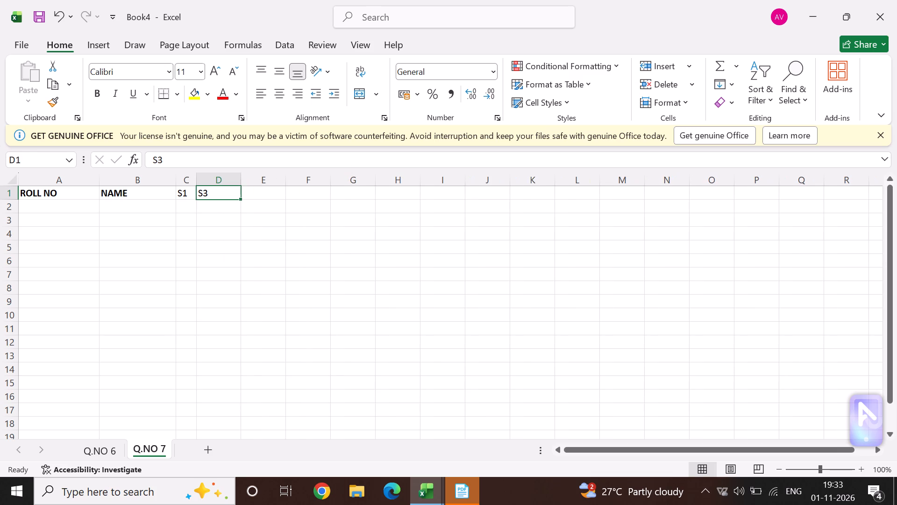
pyautogui.click(194, 185)
pyautogui.moveTo(198, 185); pyautogui.dragTo(210, 188)
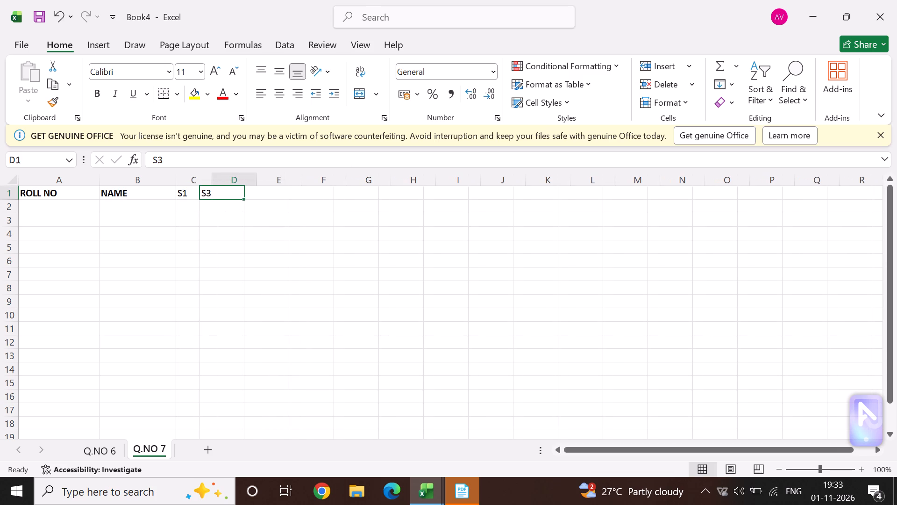
pyautogui.moveTo(210, 187); pyautogui.dragTo(221, 187)
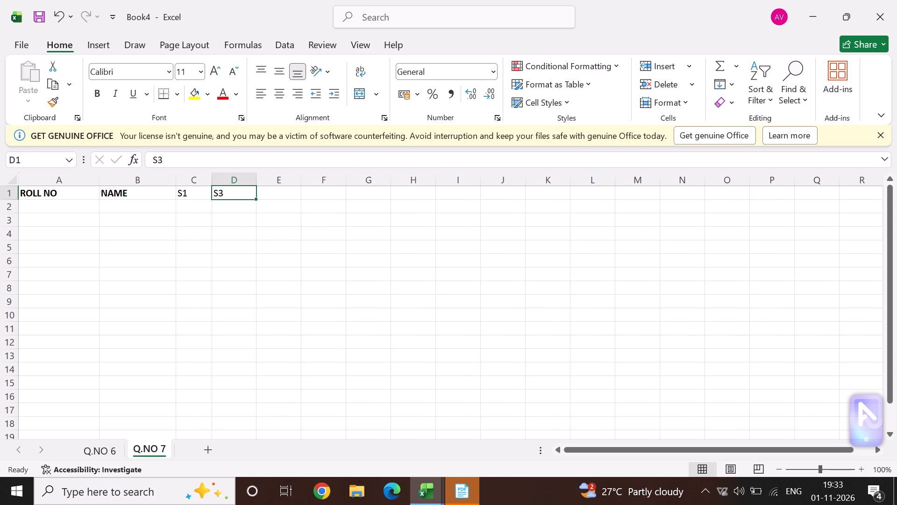
pyautogui.moveTo(213, 185); pyautogui.dragTo(242, 185)
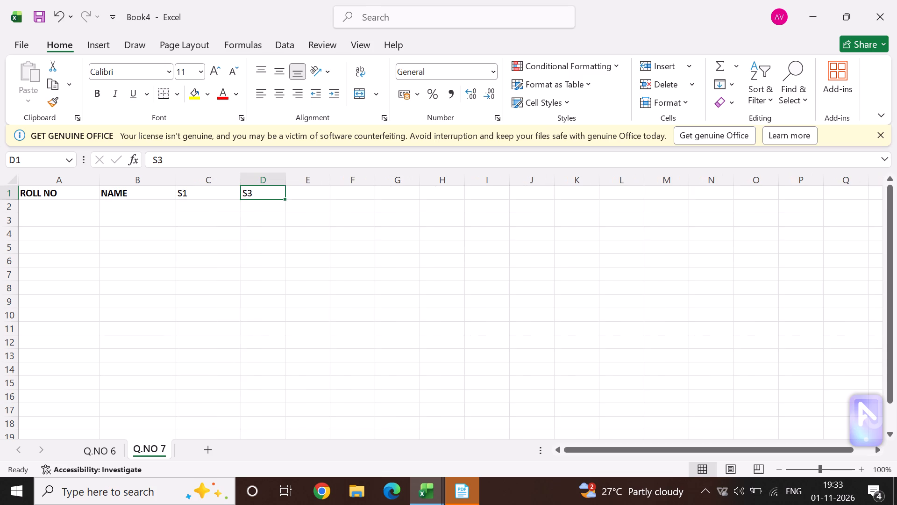
pyautogui.moveTo(242, 186); pyautogui.dragTo(224, 186)
# Replace the header in D1 with S2 and enter S3 as the header in E1.
pyautogui.click(247, 190)
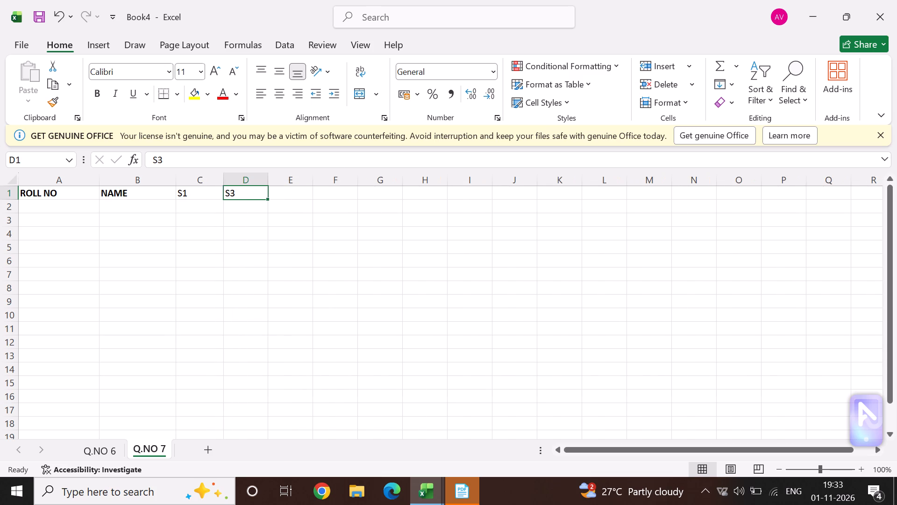
pyautogui.press('BackSpace')
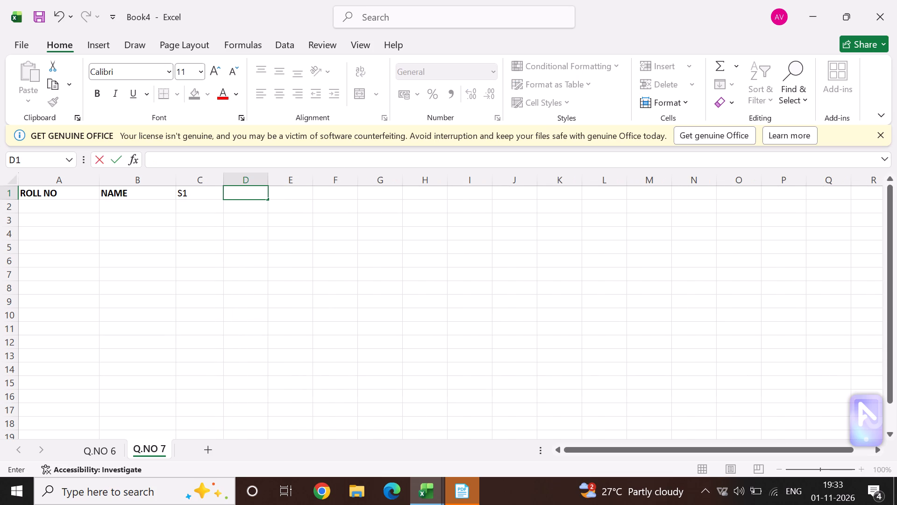
pyautogui.write('S2')
pyautogui.press('Right')
pyautogui.write('S3')
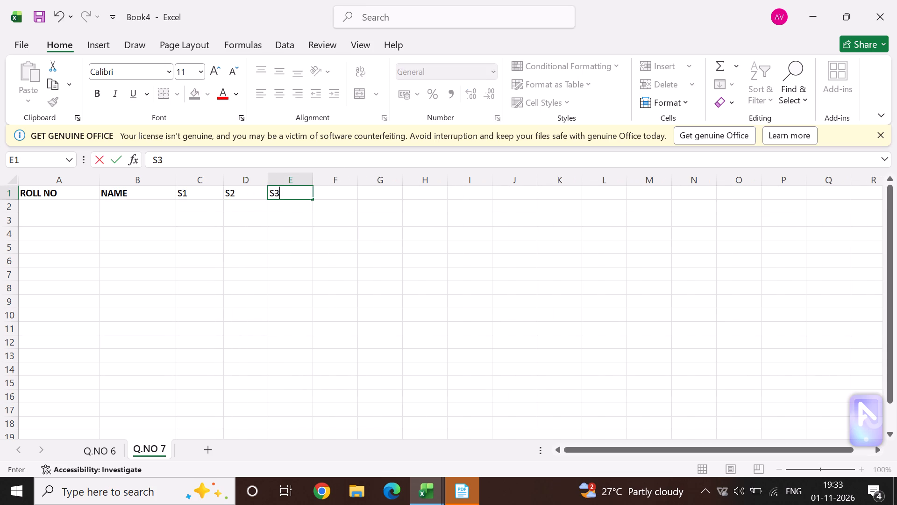
# Make the subject headers S1, S2 and S3 in cells C1 to E1 bold.
pyautogui.hotkey('ctrl', 'b')
pyautogui.press('Left')
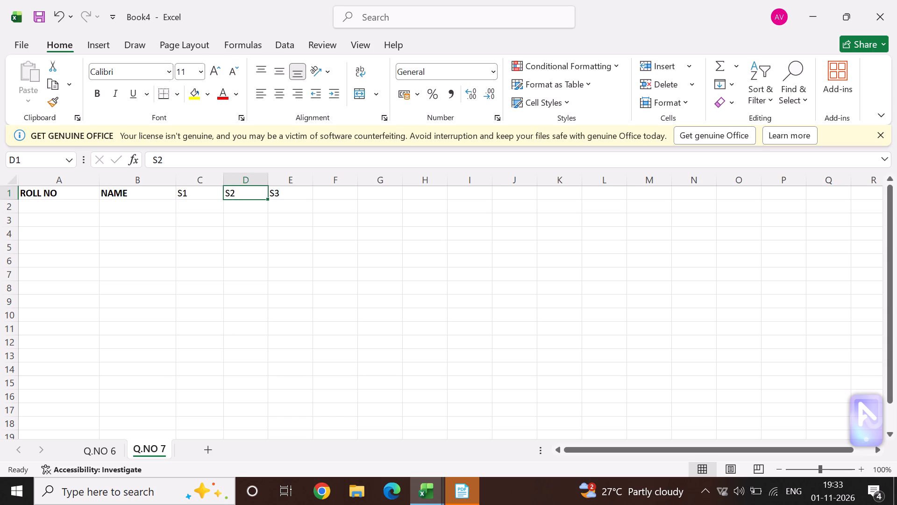
pyautogui.hotkey('ctrl', 'b')
pyautogui.press('Right')
pyautogui.hotkey('ctrl', 'b')
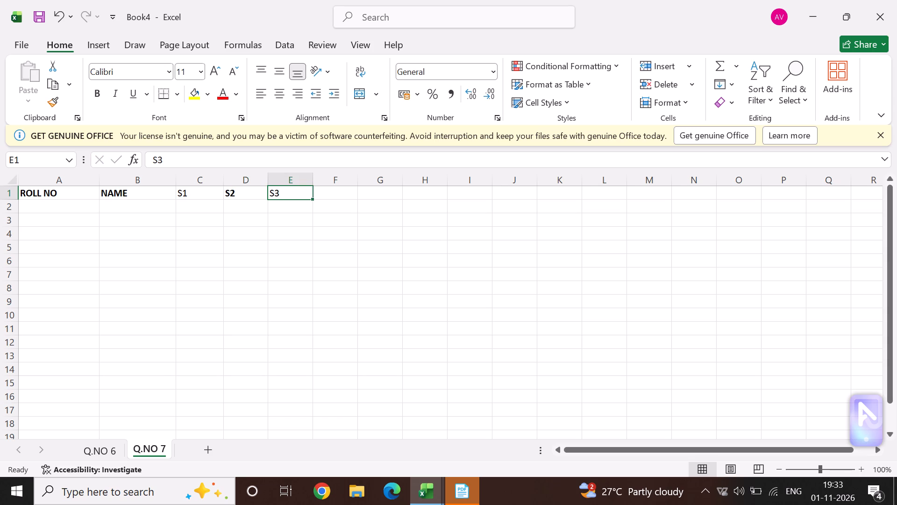
pyautogui.press('Left')
pyautogui.press('Left')
pyautogui.hotkey('ctrl', 'b')
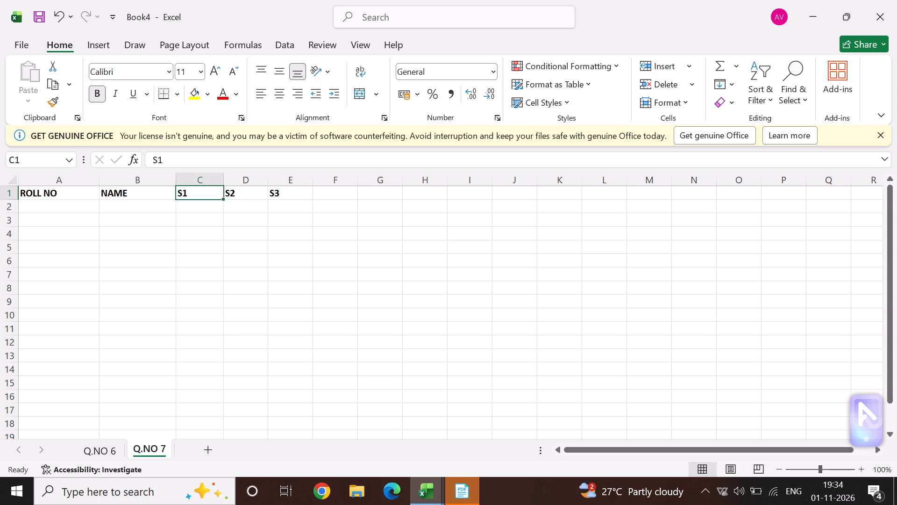
# Enter the roll numbers 1, 2, 3, 4 and 5 in cells A2 to A6.
pyautogui.press('Left')
pyautogui.press('Left')
pyautogui.press('Down')
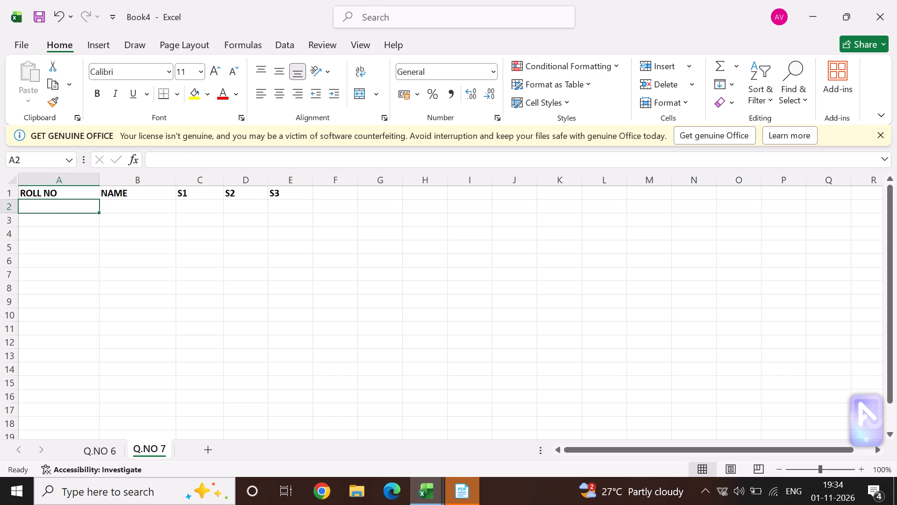
pyautogui.press('1')
pyautogui.press('Down')
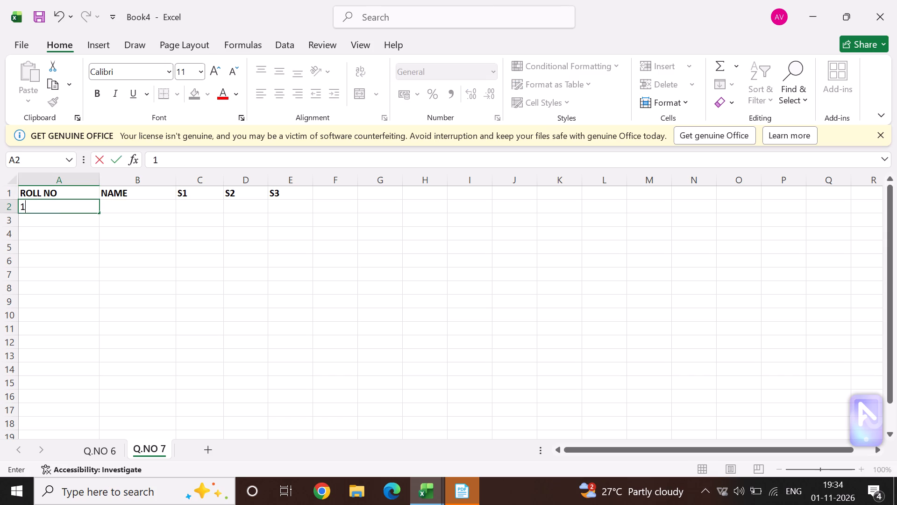
pyautogui.press('2')
pyautogui.press('Down')
pyautogui.press('3')
pyautogui.press('Down')
pyautogui.press('4')
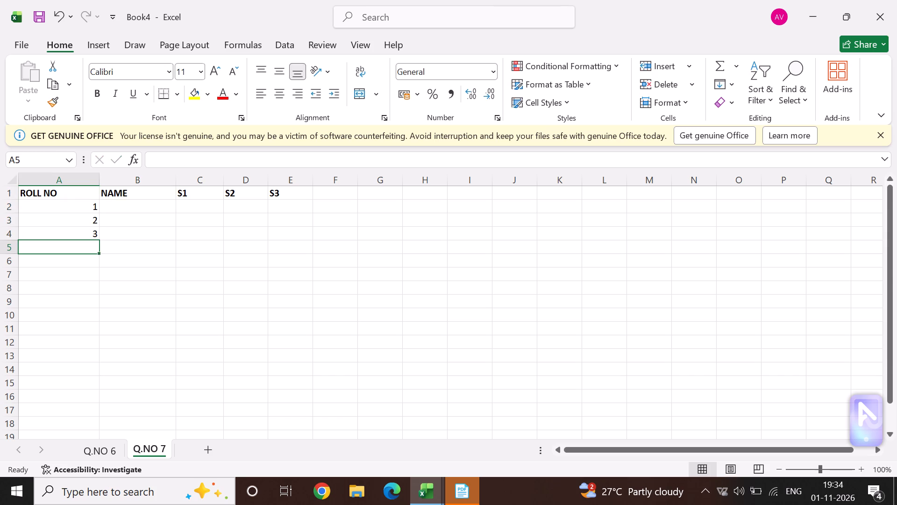
pyautogui.press('Down')
pyautogui.press('5')
pyautogui.press('Right')
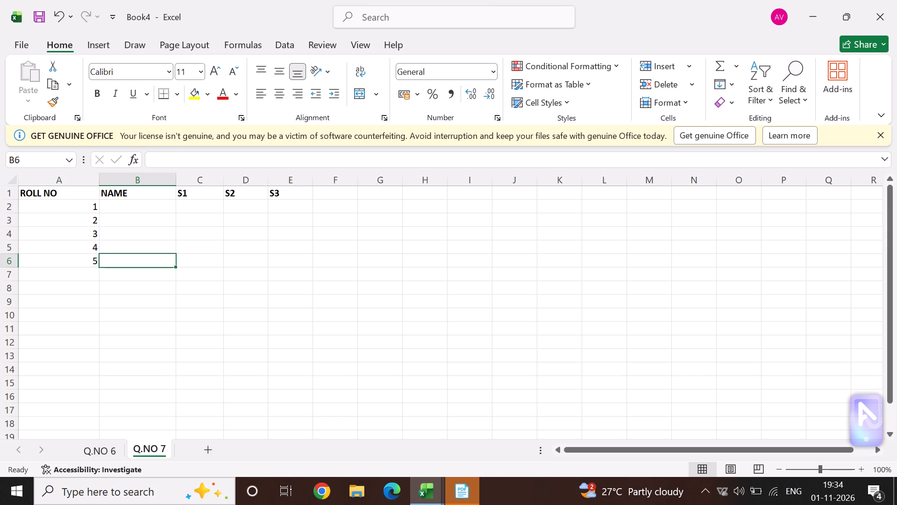
# Enter the student names A, B, C, D and E in cells B2 to B6.
pyautogui.press('Up')
pyautogui.press('Up')
pyautogui.press('Up')
pyautogui.press('Up')
pyautogui.press('a')
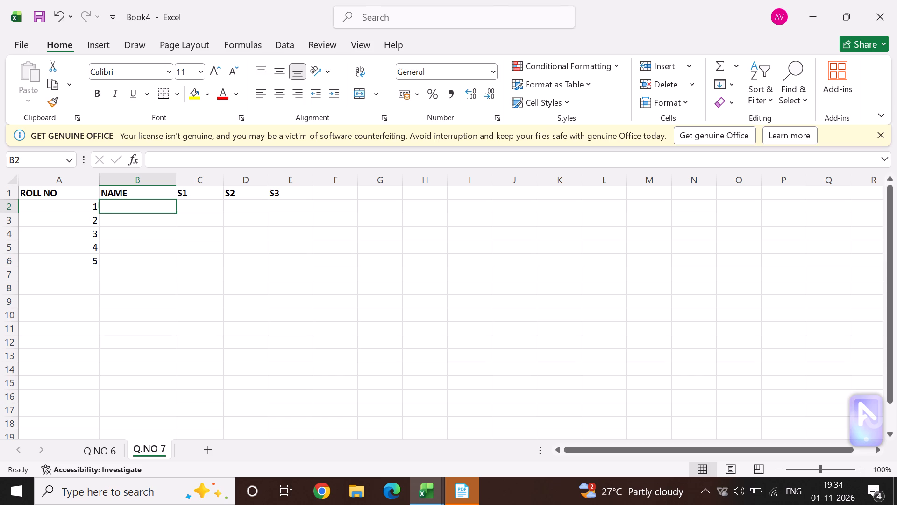
pyautogui.press('Down')
pyautogui.press('b')
pyautogui.press('Down')
pyautogui.press('c')
pyautogui.press('Down')
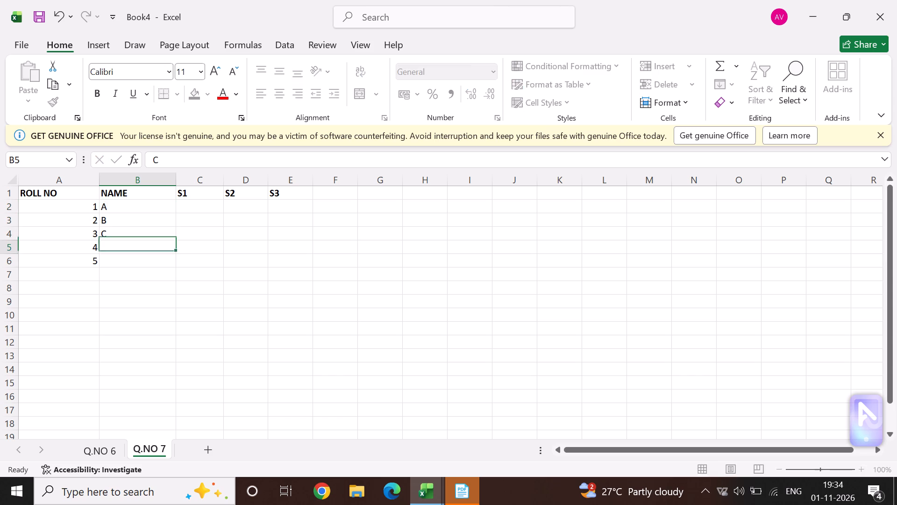
pyautogui.press('d')
pyautogui.press('Down')
pyautogui.press('e')
pyautogui.press('Right')
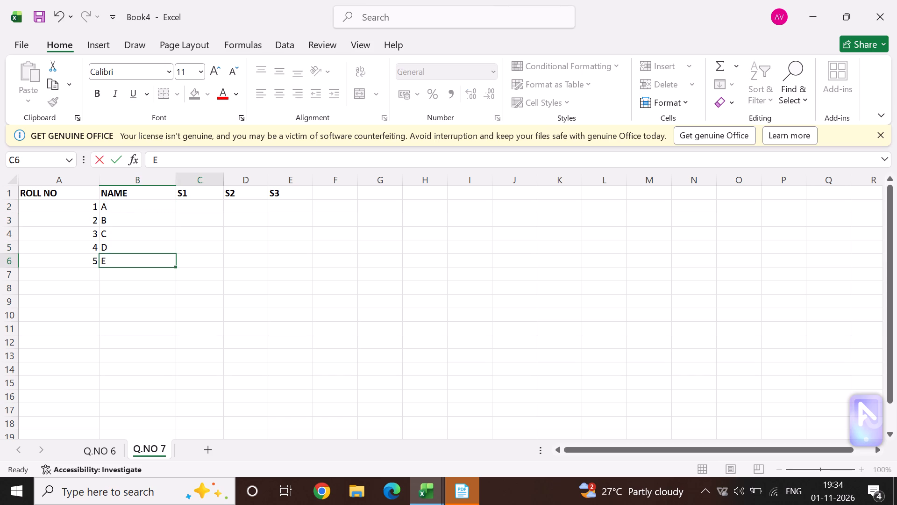
# Enter the S1 marks 50, 60, 70, 60 and 50 in cells C2 to C6.
pyautogui.press('Up')
pyautogui.press('Up')
pyautogui.press('Up')
pyautogui.press('Up')
pyautogui.press('Up')
pyautogui.press('Down')
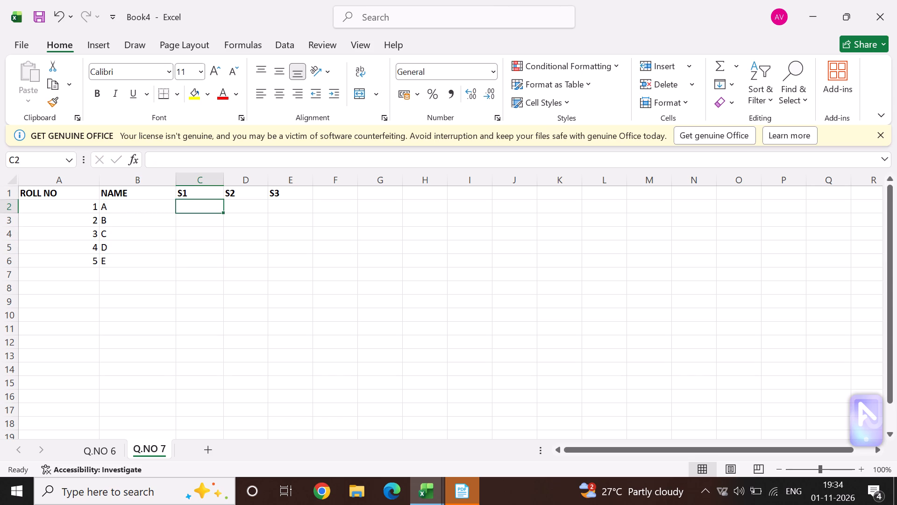
pyautogui.write('50')
pyautogui.press('Down')
pyautogui.write('60')
pyautogui.press('Down')
pyautogui.write('70')
pyautogui.press('Down')
pyautogui.write('60')
pyautogui.press('Down')
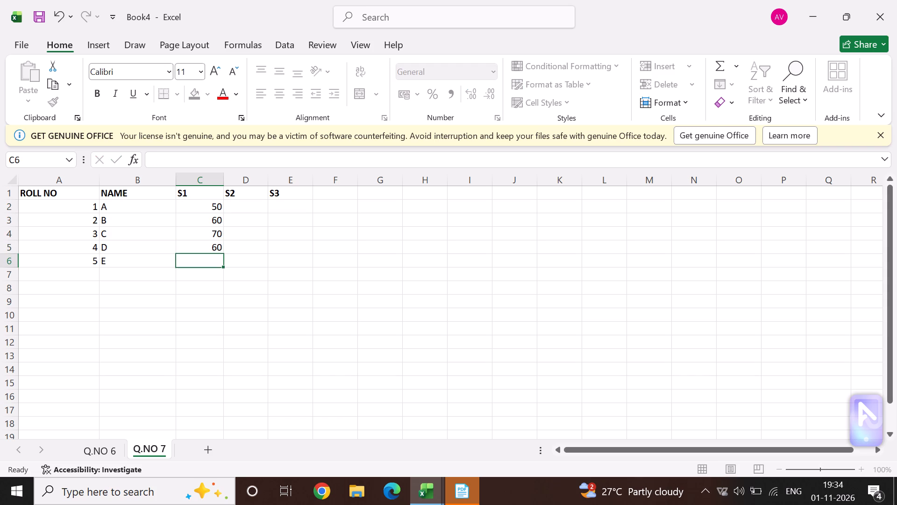
pyautogui.write('50')
pyautogui.press('Right')
# Enter the S2 marks 60, 40, 60, 50 and 90 in cells D2 to D6.
pyautogui.press('Up')
pyautogui.press('Up')
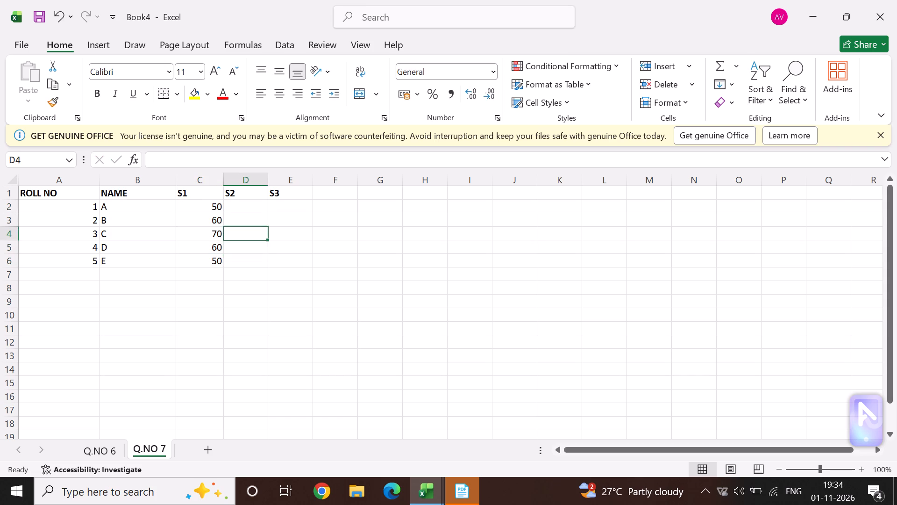
pyautogui.press('Up')
pyautogui.press('Up')
pyautogui.press('Up')
pyautogui.press('Down')
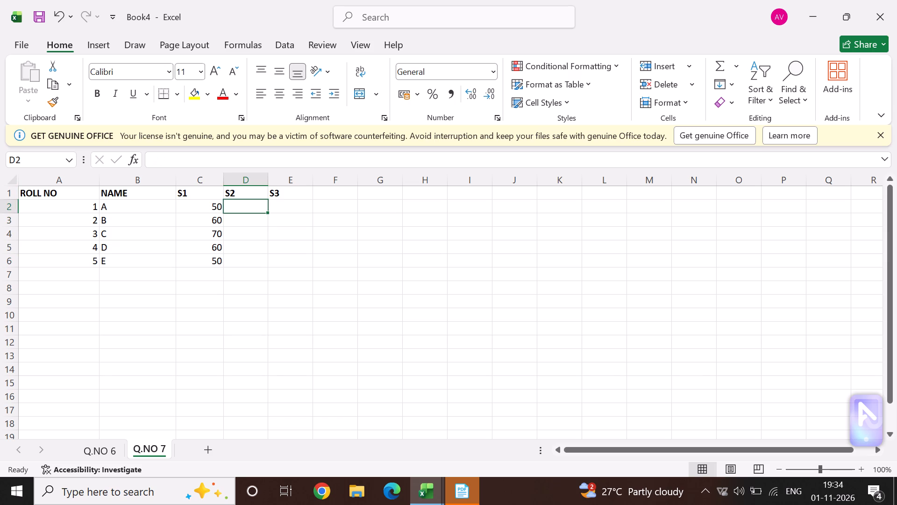
pyautogui.write('60')
pyautogui.press('Return')
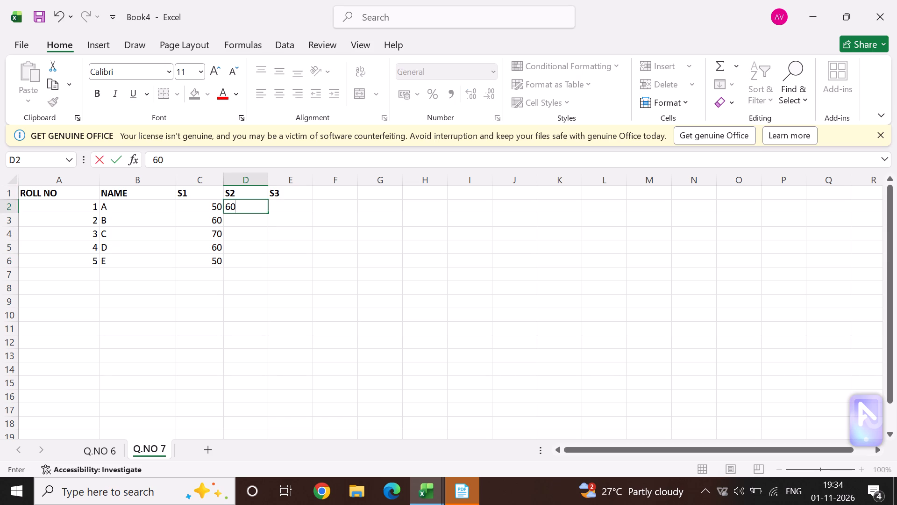
pyautogui.write('40')
pyautogui.press('Return')
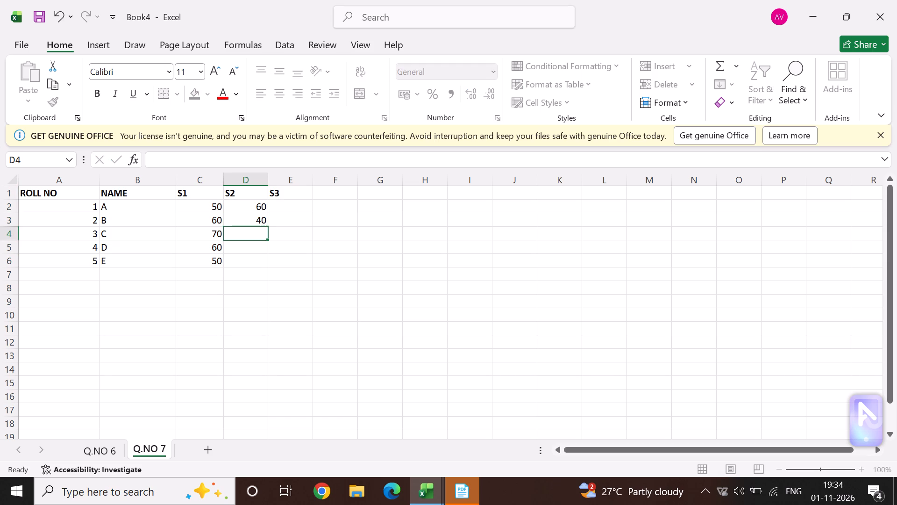
pyautogui.write('60')
pyautogui.press('Return')
pyautogui.write('50')
pyautogui.press('Return')
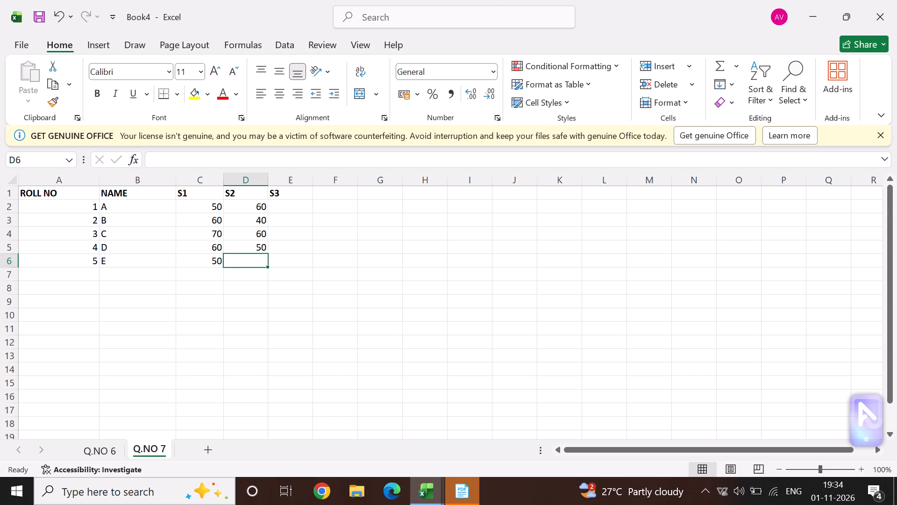
pyautogui.write('9-0')
pyautogui.press('BackSpace')
pyautogui.press('BackSpace')
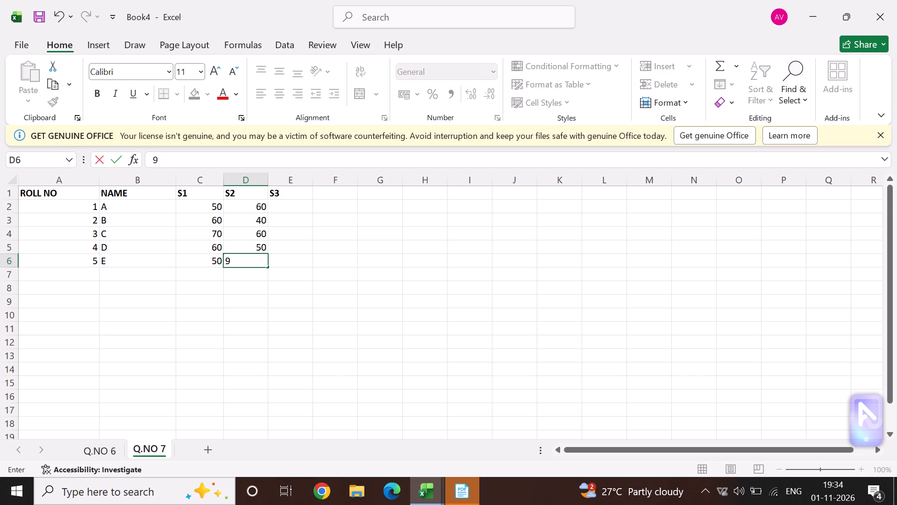
pyautogui.press('0')
pyautogui.press('Right')
# Enter the S3 marks 70, 80, 50, 60 and 40 in cells E2 to E6.
pyautogui.press('Up')
pyautogui.press('Up')
pyautogui.press('Up')
pyautogui.press('Up')
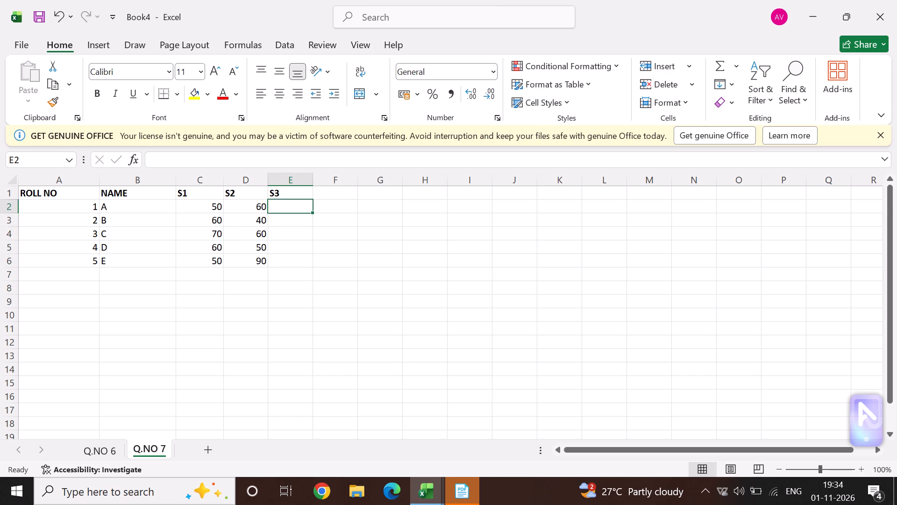
pyautogui.write('70')
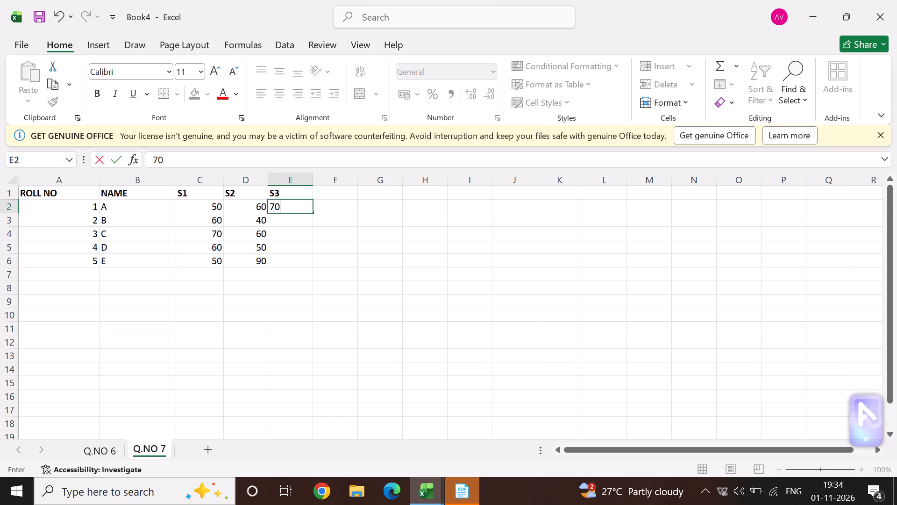
pyautogui.press('Return')
pyautogui.write('80')
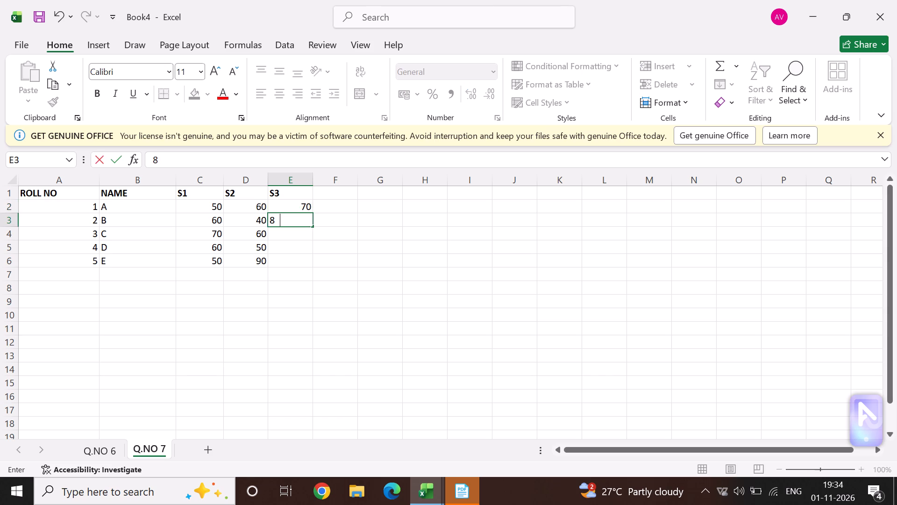
pyautogui.press('Return')
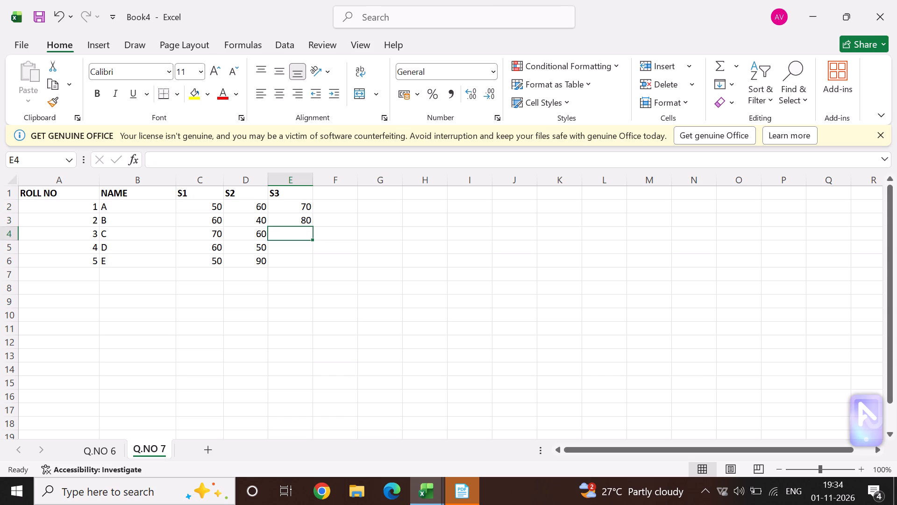
pyautogui.write('50')
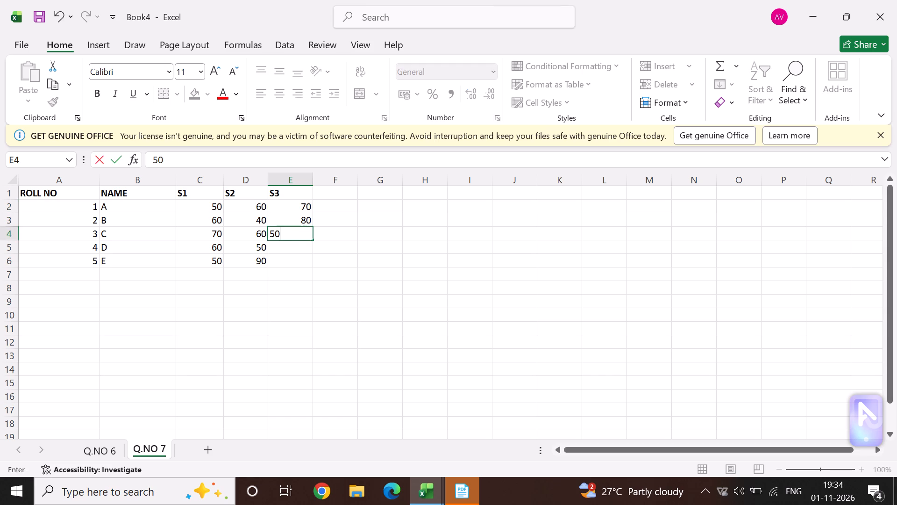
pyautogui.press('Return')
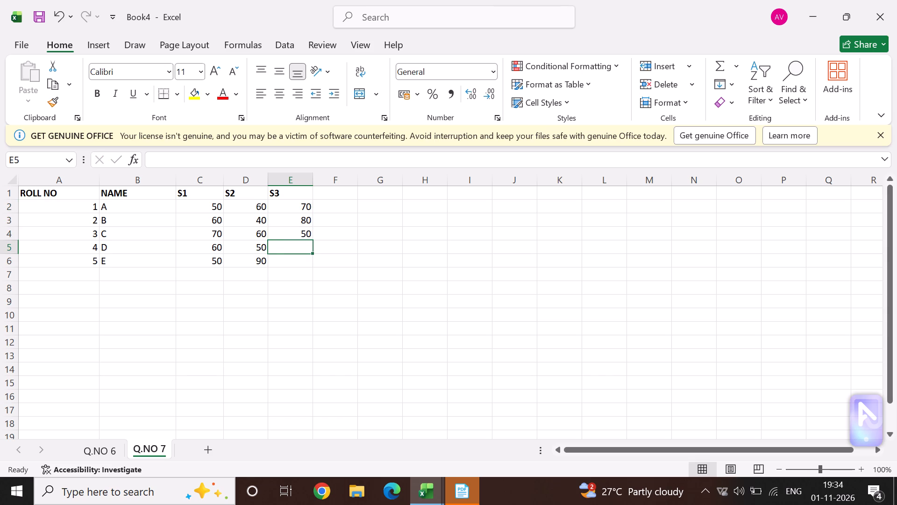
pyautogui.write('60')
pyautogui.press('Return')
pyautogui.write('40')
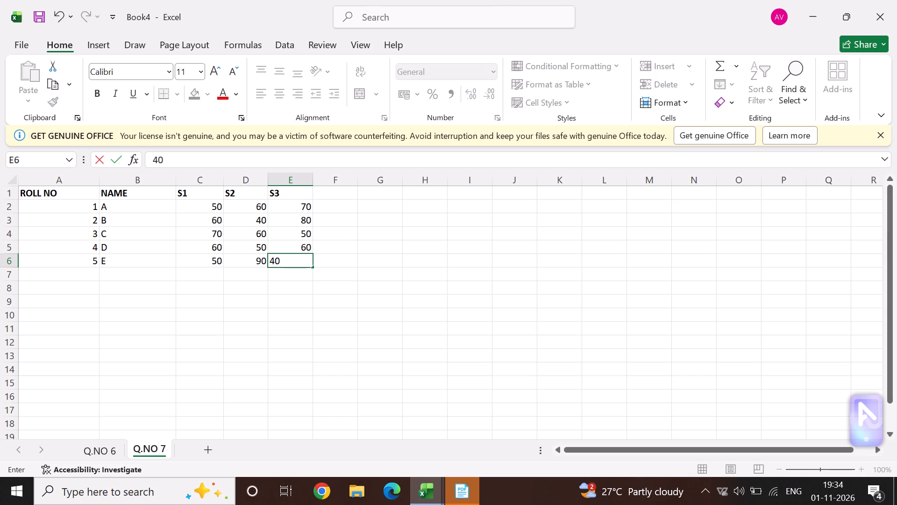
pyautogui.press('Right')
# Convert the student marks range A1:E6 into a table with its first row as headers.
pyautogui.press('Up')
pyautogui.press('Left')
pyautogui.press('Left')
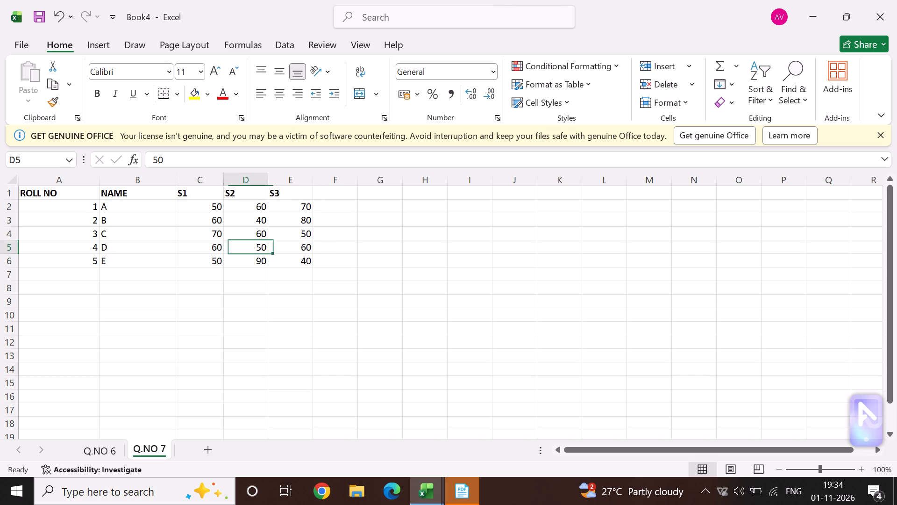
pyautogui.press('Left')
pyautogui.press('Left')
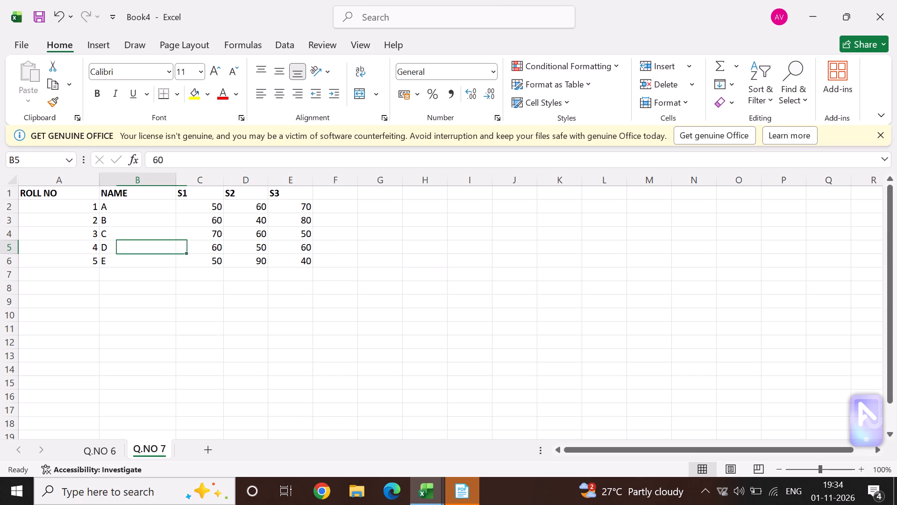
pyautogui.press('Left')
pyautogui.press('Left')
pyautogui.press('Right')
pyautogui.press('Down')
pyautogui.press('Left')
pyautogui.hotkey('shift', 'Right')
pyautogui.hotkey('shift', 'Right')
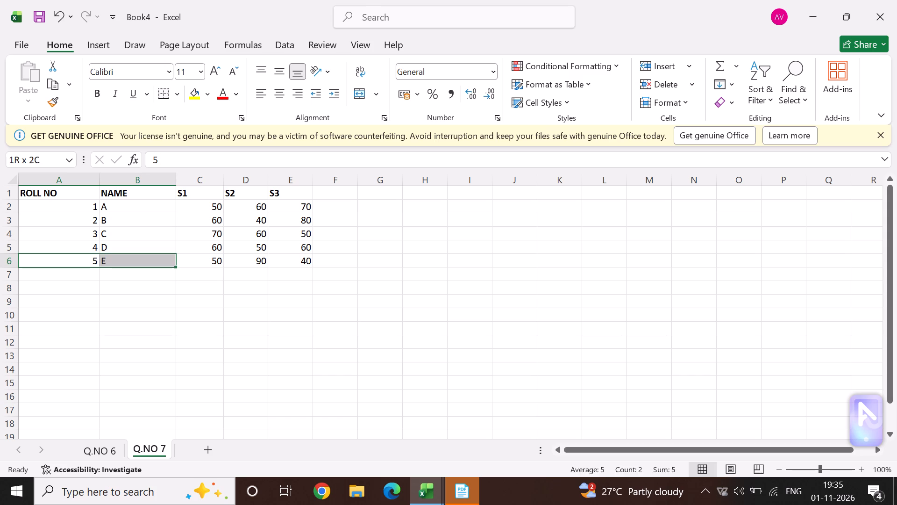
pyautogui.hotkey('shift', 'Right')
pyautogui.hotkey('shift', 'Right')
pyautogui.hotkey('shift', 'Up')
pyautogui.hotkey('shift', 'Up')
pyautogui.hotkey('shift', 'Up')
pyautogui.hotkey('shift', 'Up')
pyautogui.hotkey('shift', 'Up')
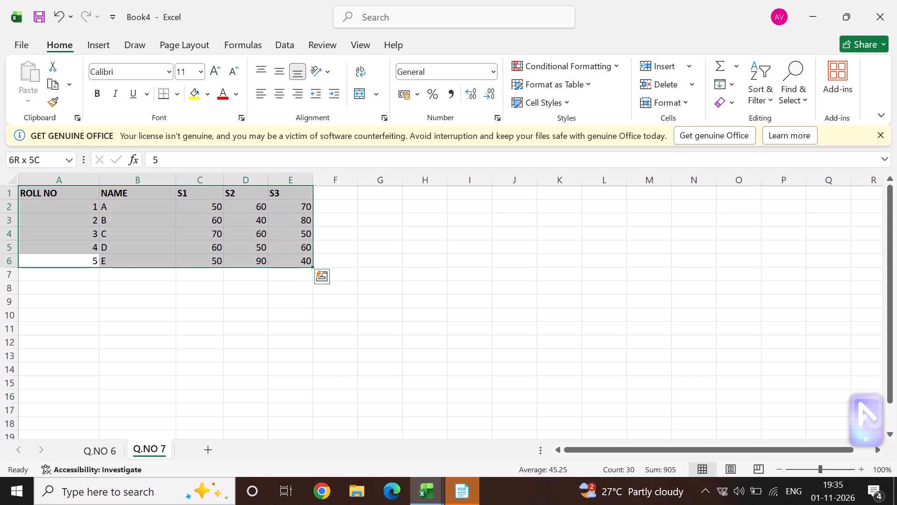
pyautogui.hotkey('ctrl', 't')
pyautogui.press('Return')
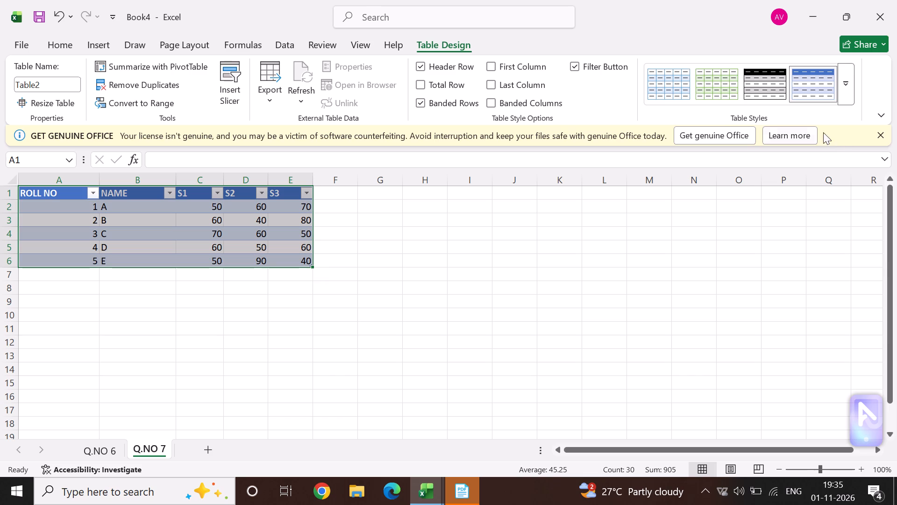
# Apply the light green banded style from the last row of the Medium table styles to the marks table.
pyautogui.click(849, 76)
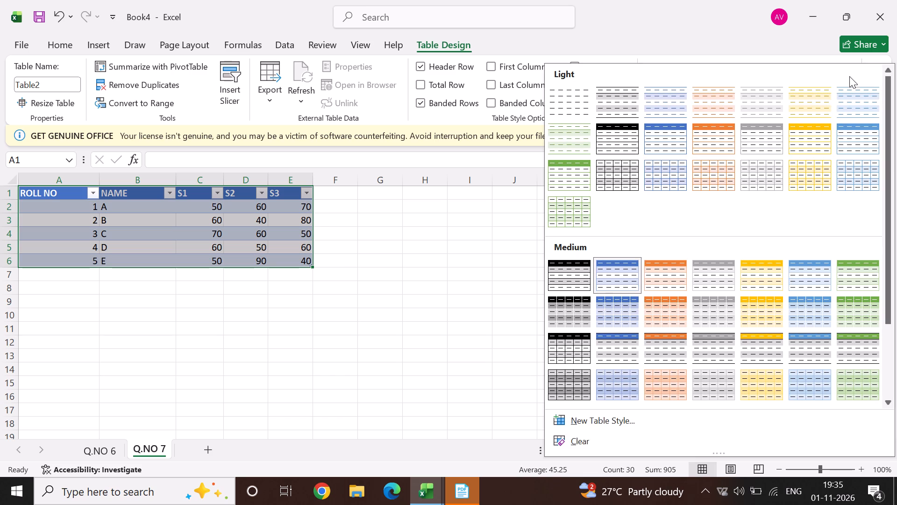
pyautogui.click(868, 381)
pyautogui.click(322, 314)
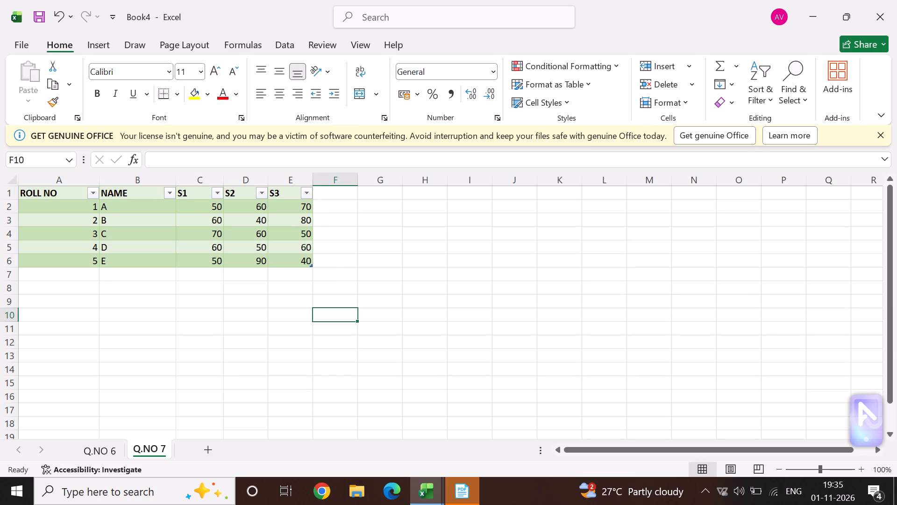
# Insert a 3-D clustered bar chart based on the whole marks table, A1:E6.
pyautogui.moveTo(43, 195); pyautogui.dragTo(280, 252)
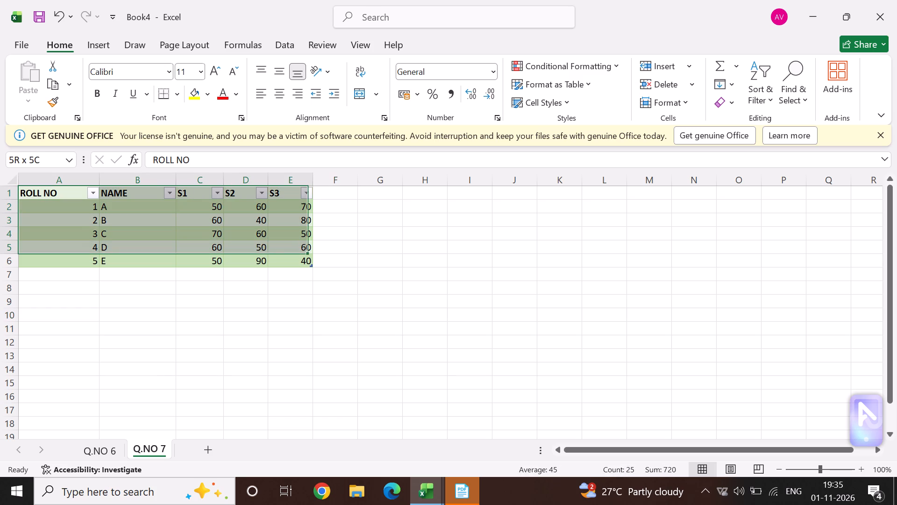
pyautogui.moveTo(280, 252); pyautogui.dragTo(291, 261)
pyautogui.click(109, 48)
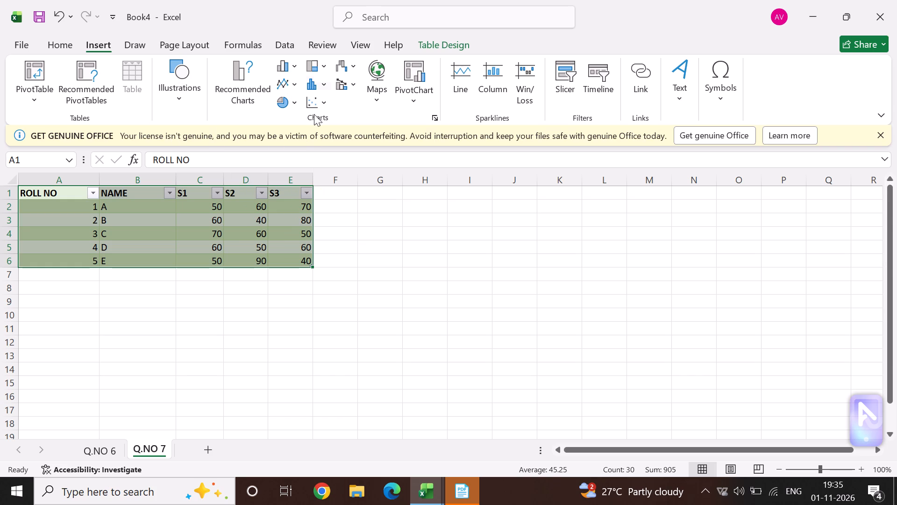
pyautogui.click(324, 84)
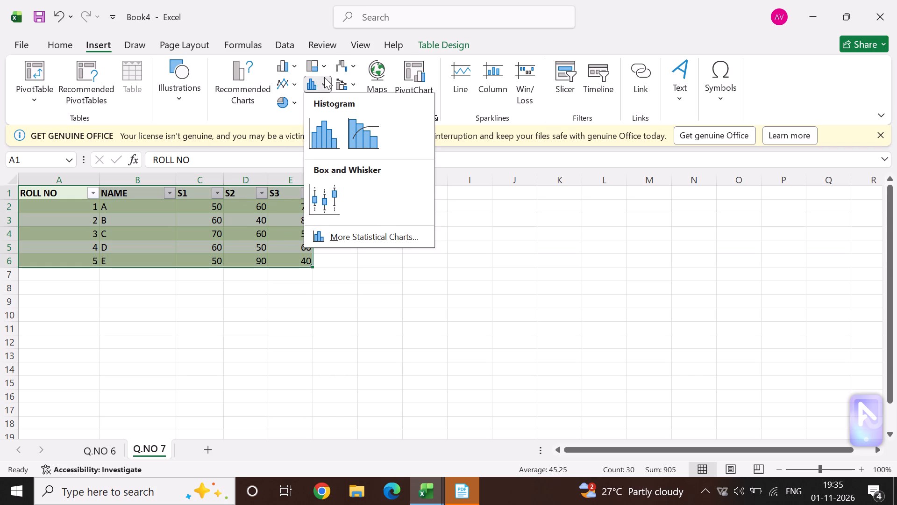
pyautogui.click(325, 65)
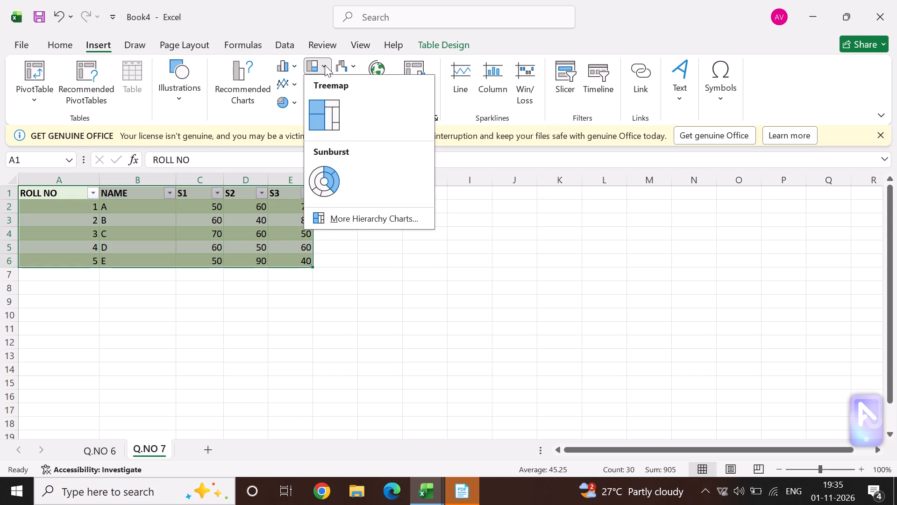
pyautogui.click(296, 68)
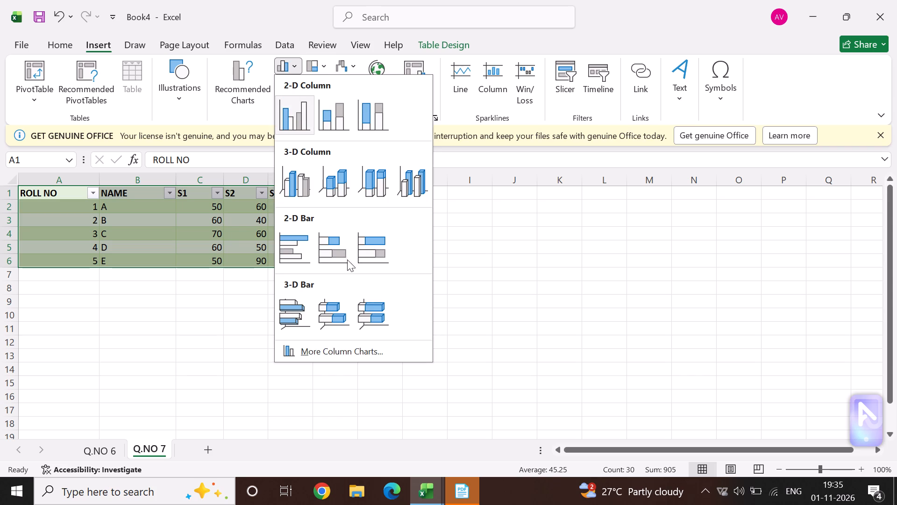
pyautogui.click(307, 305)
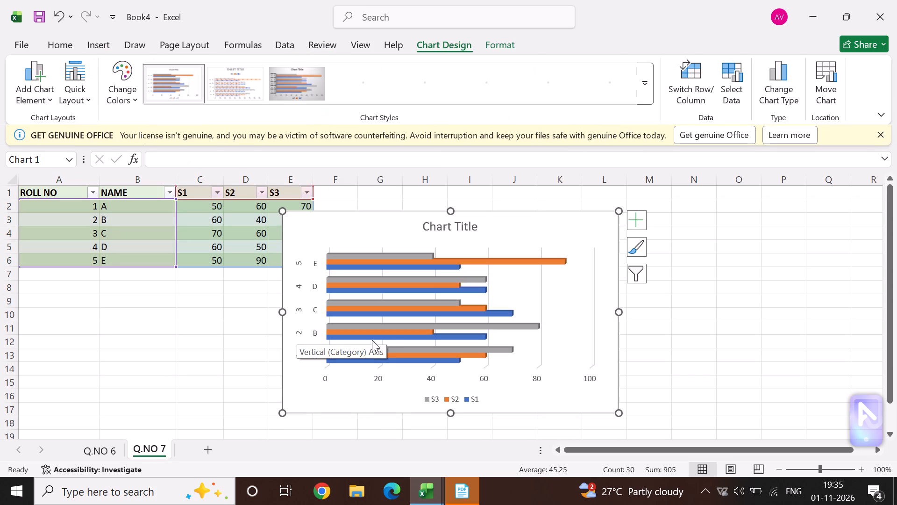
pyautogui.moveTo(410, 290); pyautogui.dragTo(410, 290)
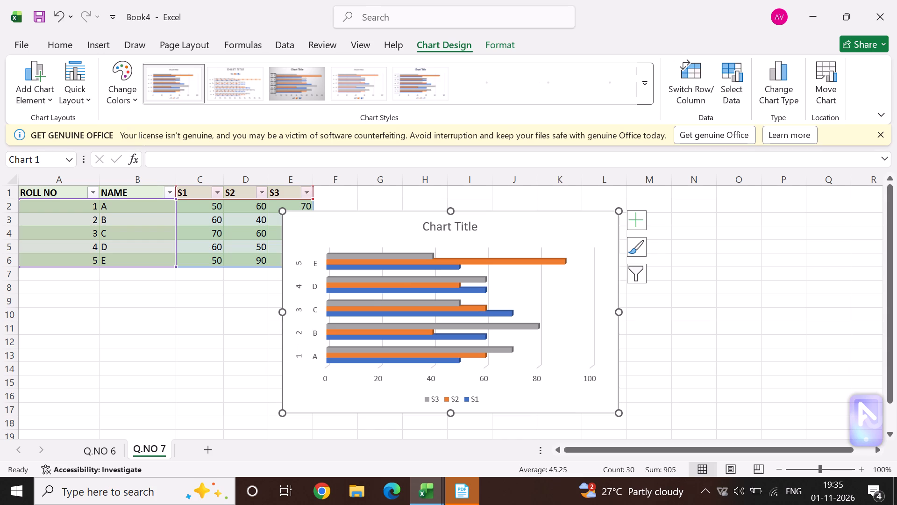
pyautogui.moveTo(410, 290); pyautogui.dragTo(593, 317)
pyautogui.click(677, 301)
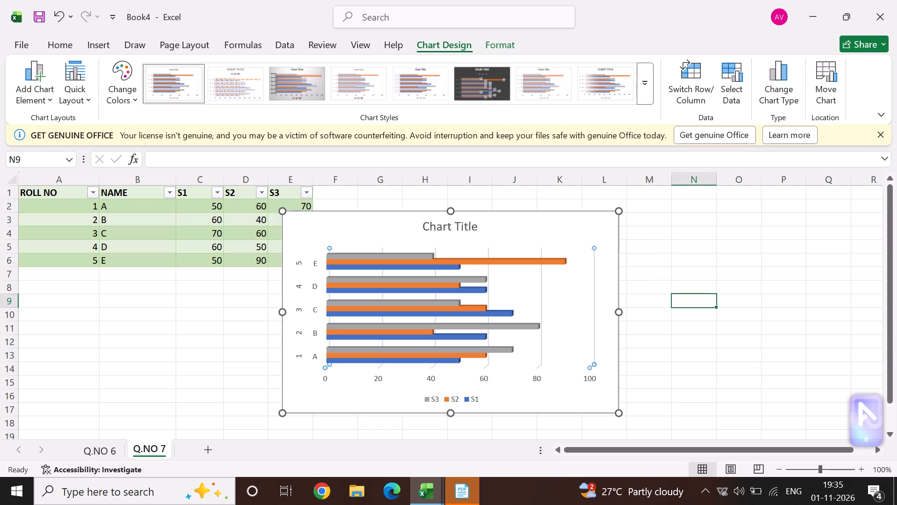
pyautogui.click(648, 266)
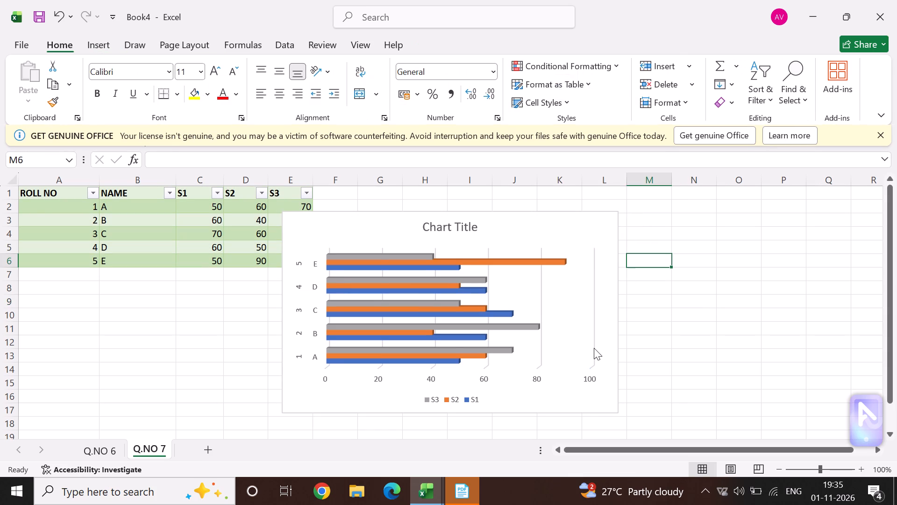
# Resize the chart so it starts at row 7, just below the table, and spans columns A to E.
pyautogui.click(352, 379)
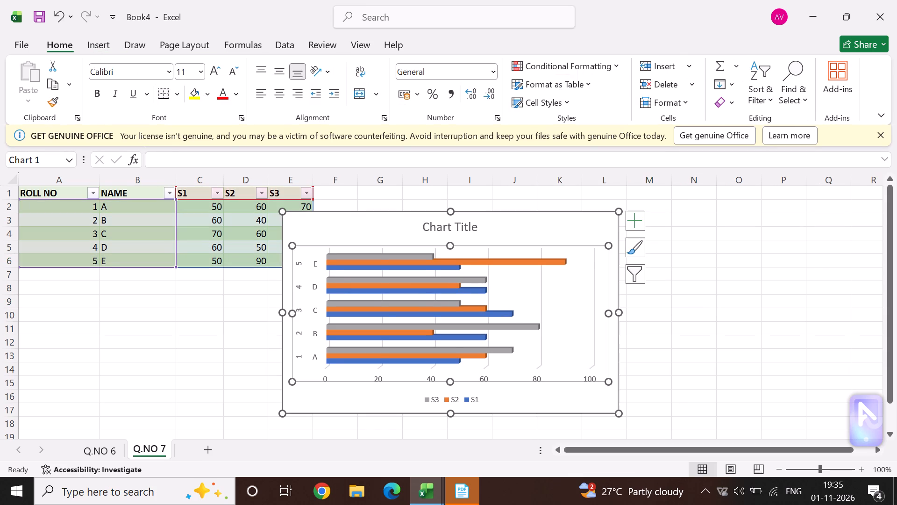
pyautogui.moveTo(283, 412); pyautogui.dragTo(192, 413)
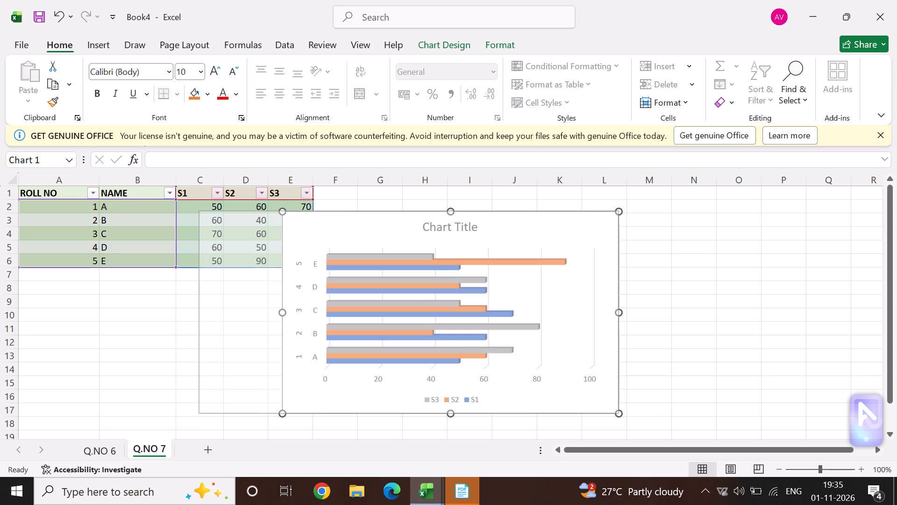
pyautogui.moveTo(192, 413); pyautogui.dragTo(29, 418)
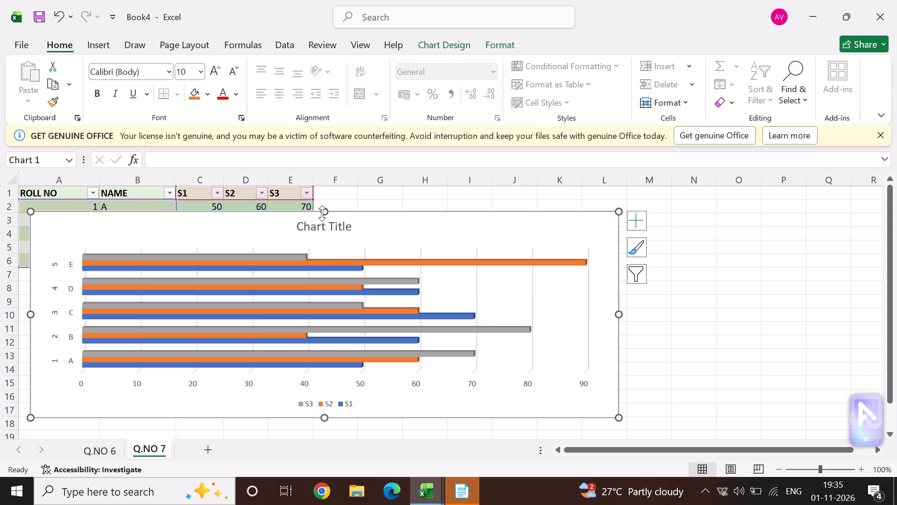
pyautogui.moveTo(322, 213); pyautogui.dragTo(297, 274)
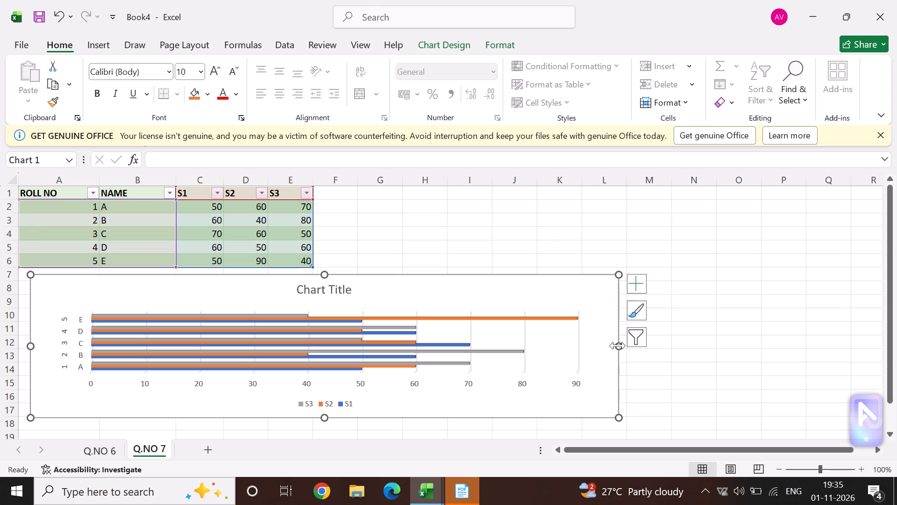
pyautogui.moveTo(618, 346); pyautogui.dragTo(305, 330)
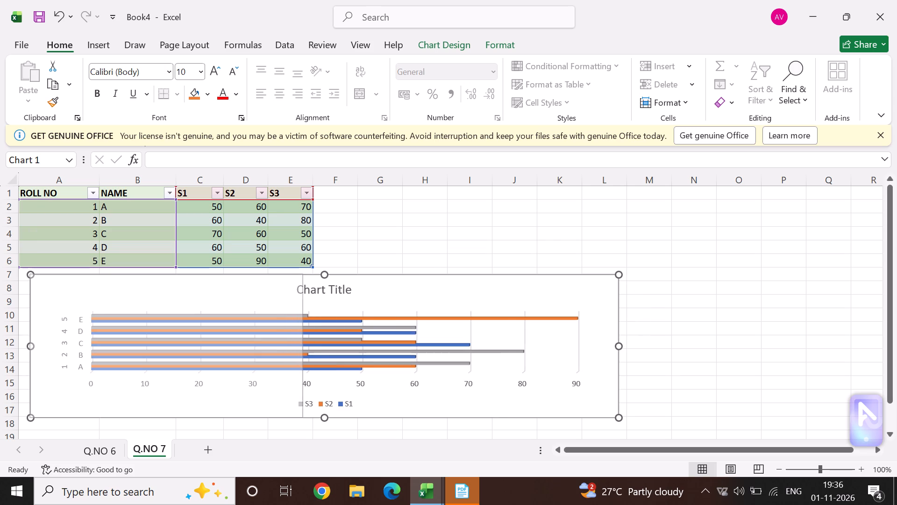
pyautogui.moveTo(305, 330); pyautogui.dragTo(319, 331)
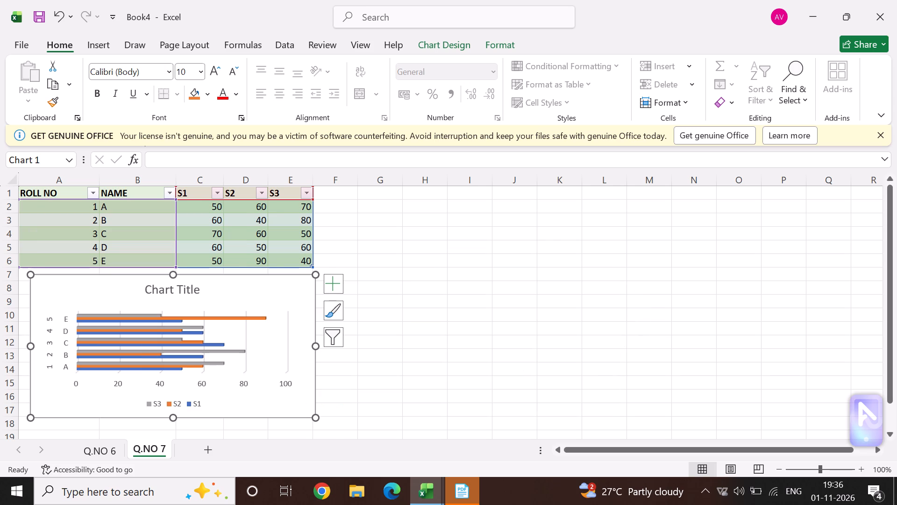
pyautogui.moveTo(34, 347); pyautogui.dragTo(27, 345)
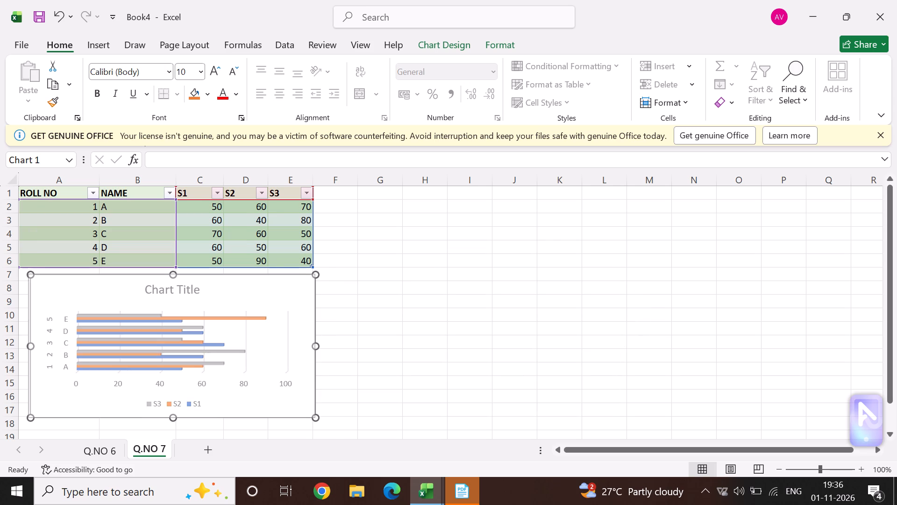
pyautogui.moveTo(27, 345); pyautogui.dragTo(20, 344)
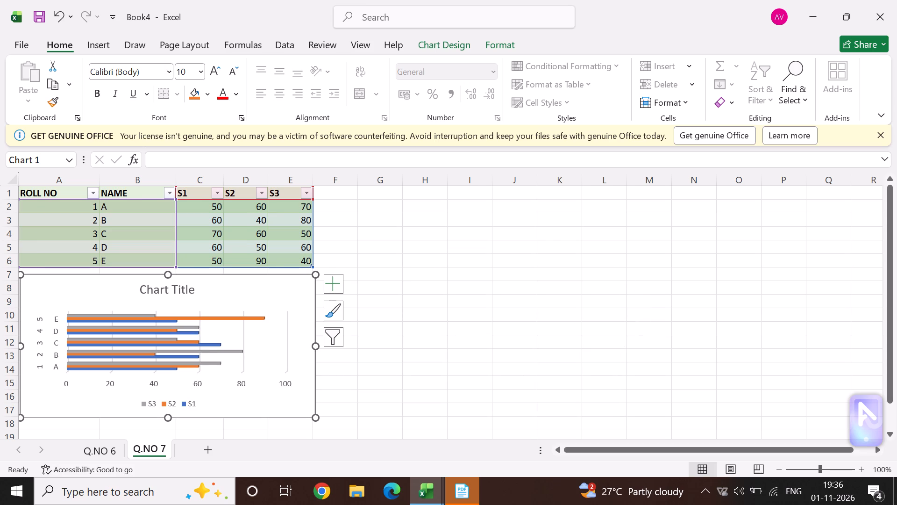
# Extend the chart's bottom edge down to row 21 and deselect the chart.
pyautogui.moveTo(166, 416); pyautogui.dragTo(168, 435)
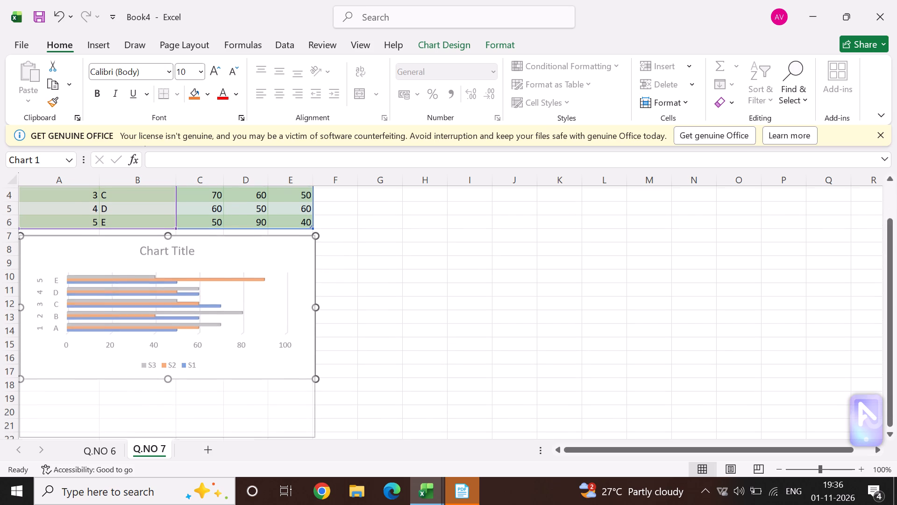
pyautogui.scroll(-2, 225, 369)
pyautogui.scroll(5, 220, 363)
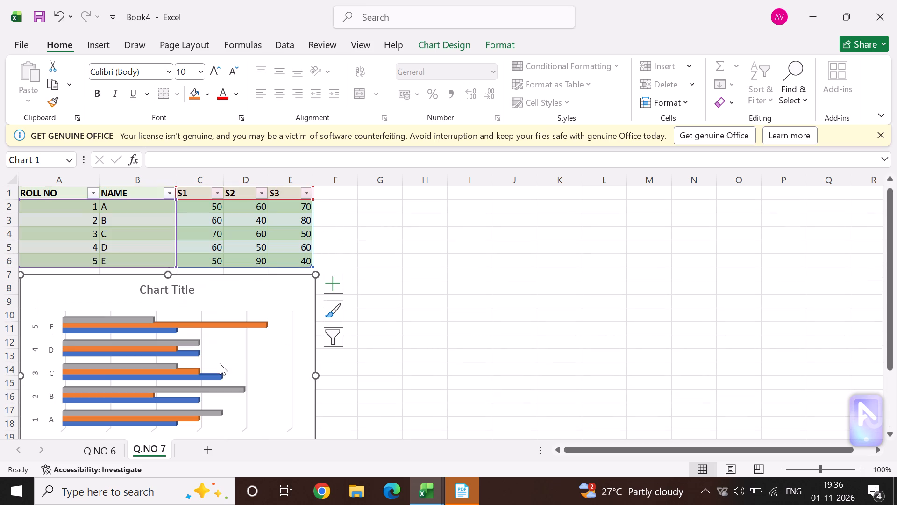
pyautogui.scroll(-1, 229, 404)
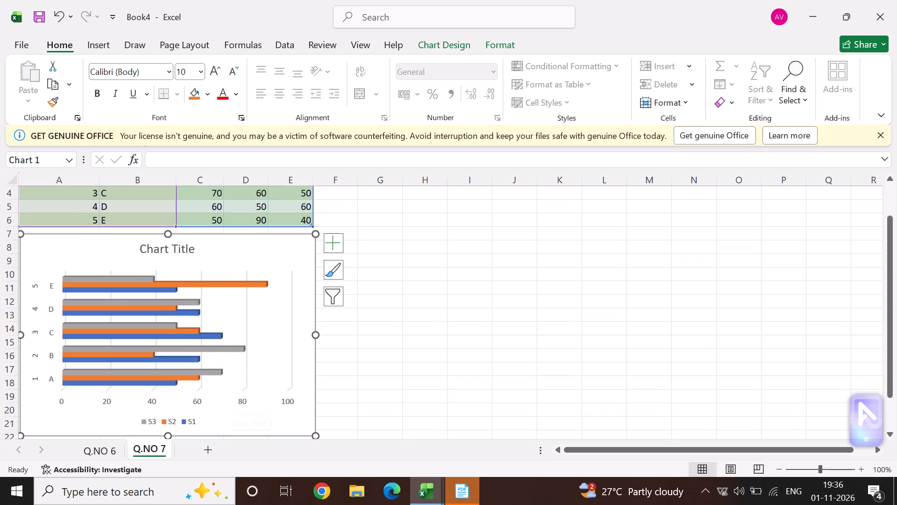
pyautogui.moveTo(165, 434); pyautogui.dragTo(164, 429)
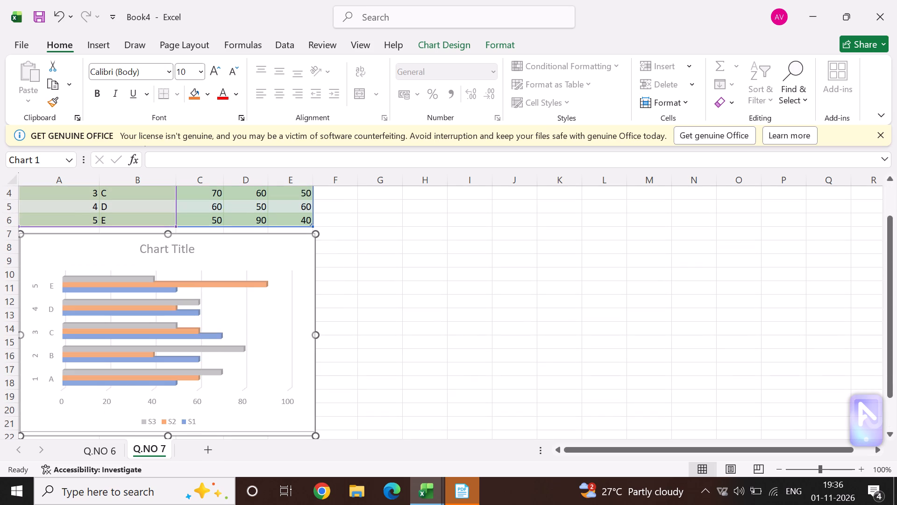
pyautogui.moveTo(164, 429); pyautogui.dragTo(168, 421)
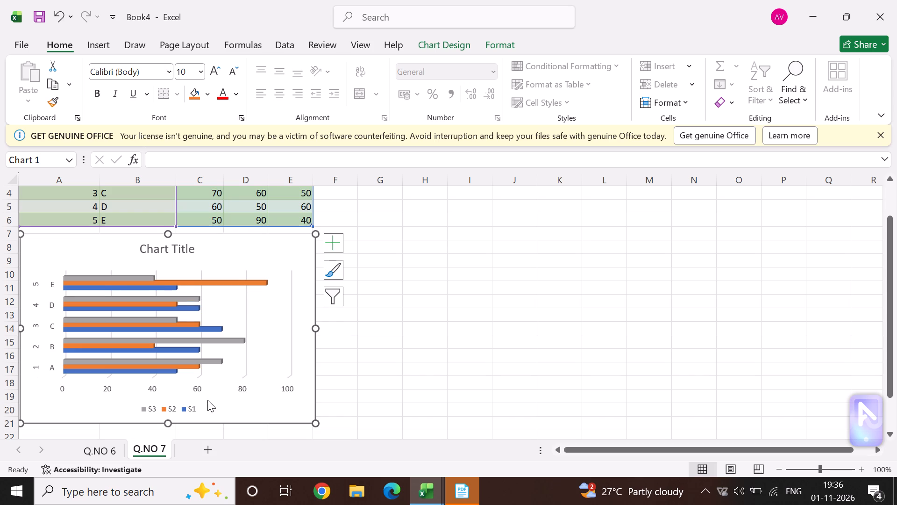
pyautogui.scroll(-1, 188, 388)
pyautogui.scroll(3, 188, 388)
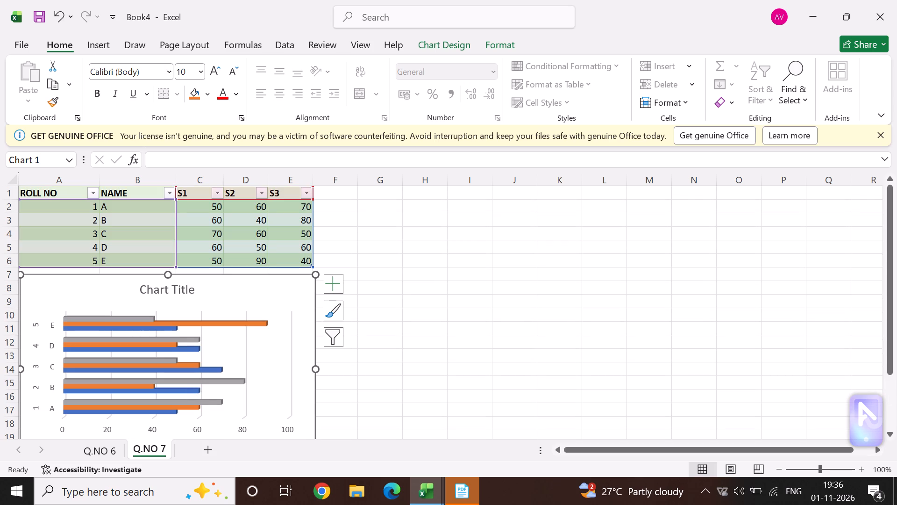
pyautogui.scroll(3, 391, 369)
pyautogui.rightClick(430, 350)
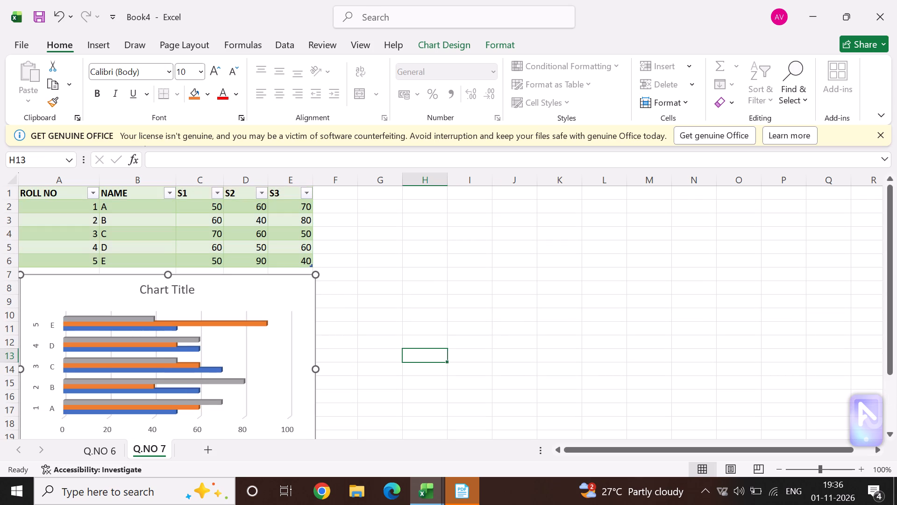
pyautogui.click(361, 284)
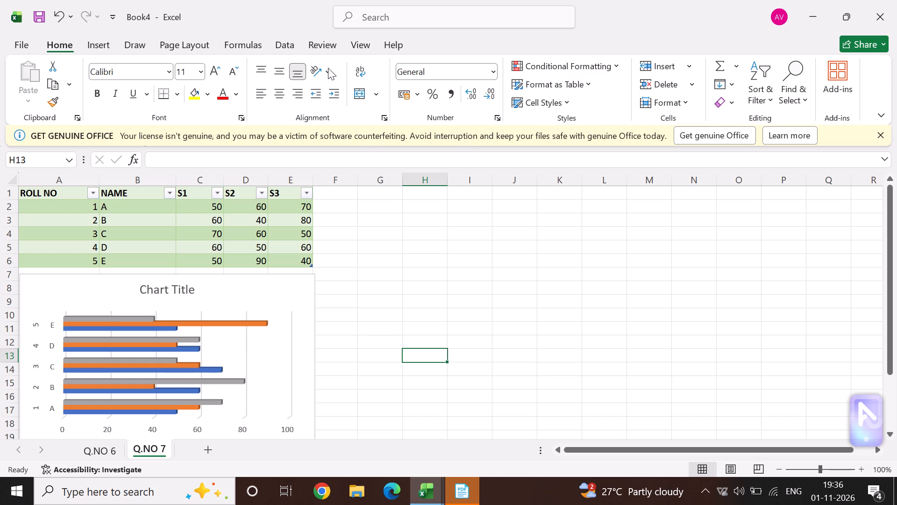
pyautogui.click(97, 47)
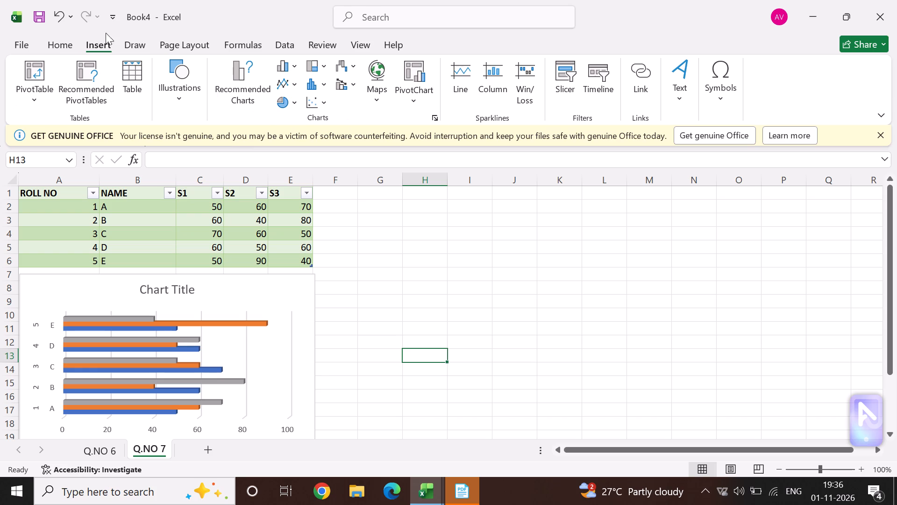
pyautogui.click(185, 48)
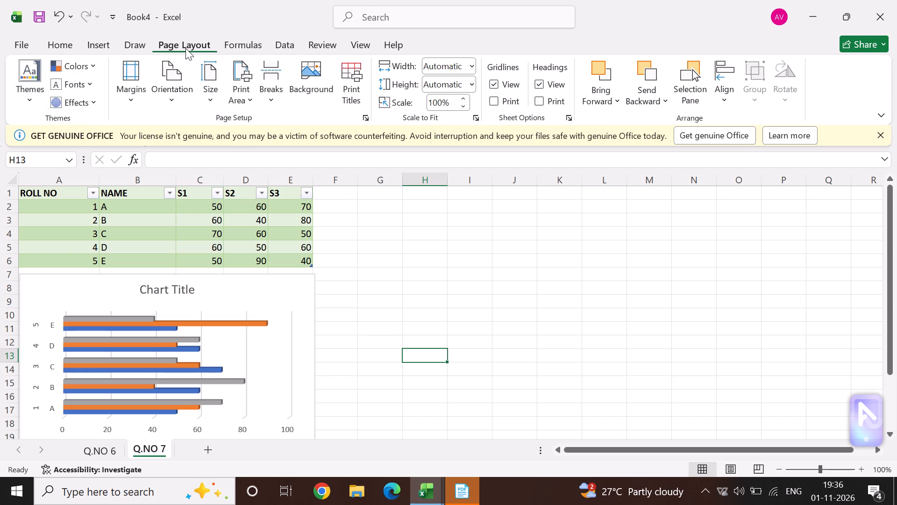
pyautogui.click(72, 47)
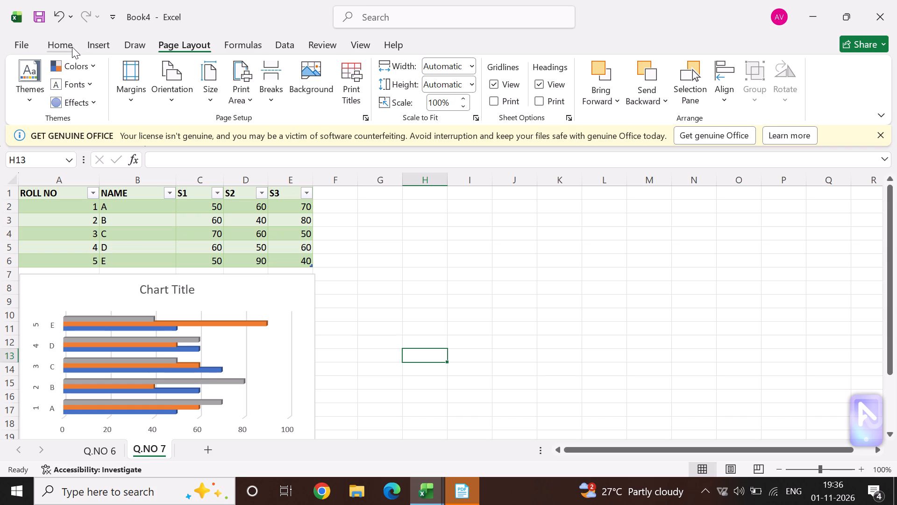
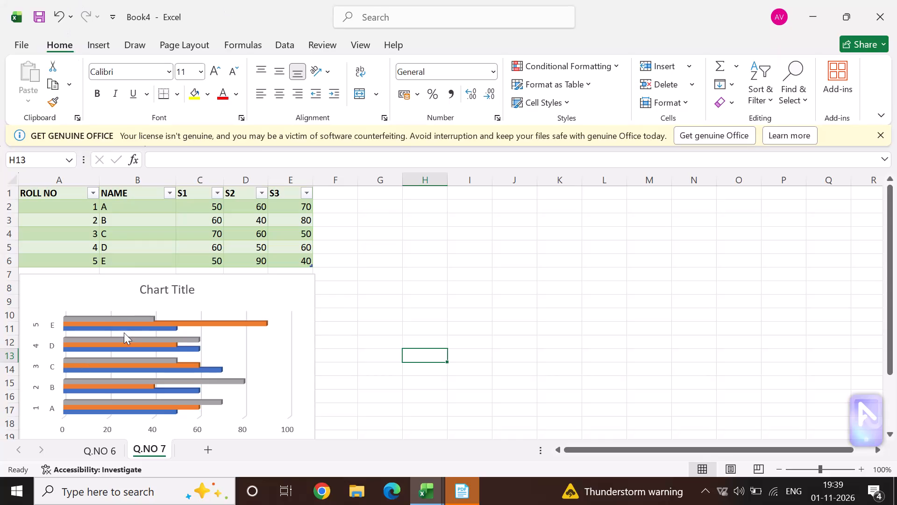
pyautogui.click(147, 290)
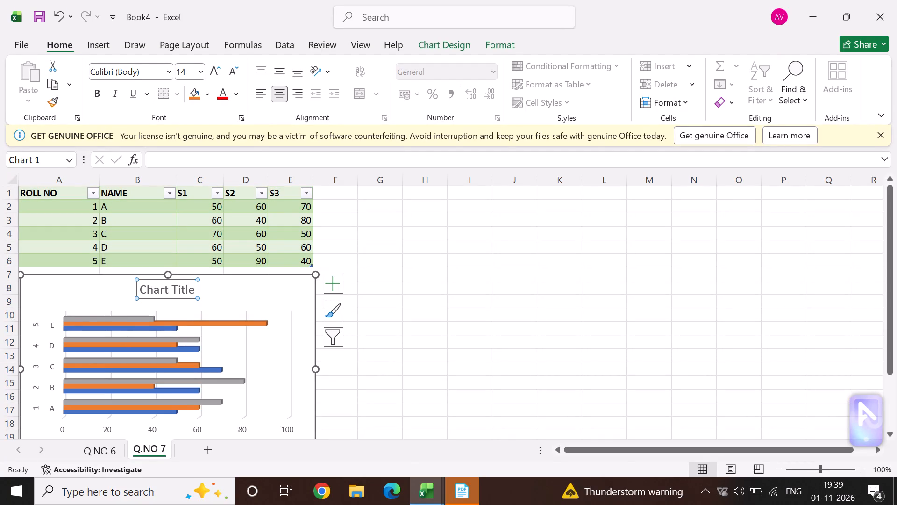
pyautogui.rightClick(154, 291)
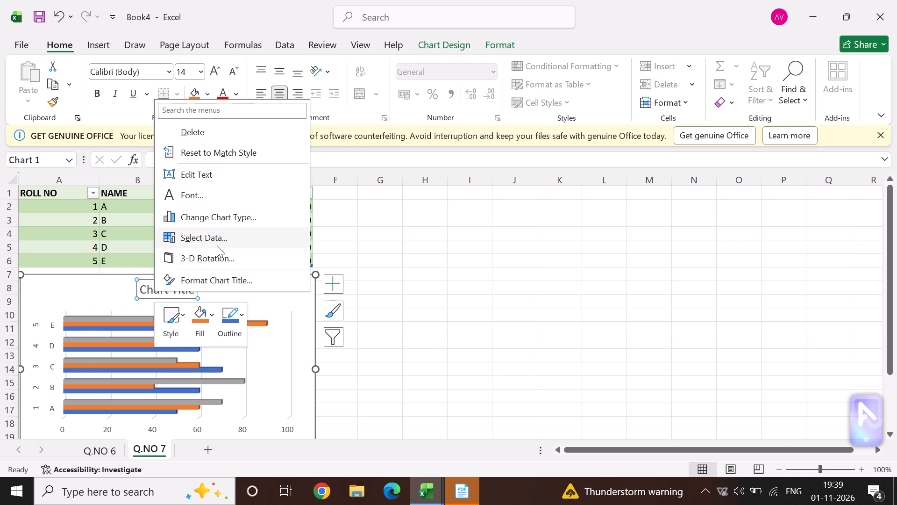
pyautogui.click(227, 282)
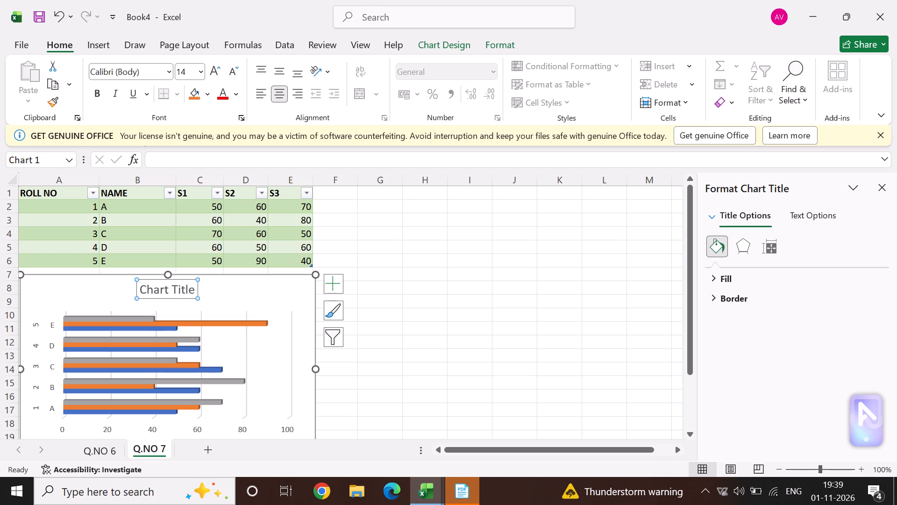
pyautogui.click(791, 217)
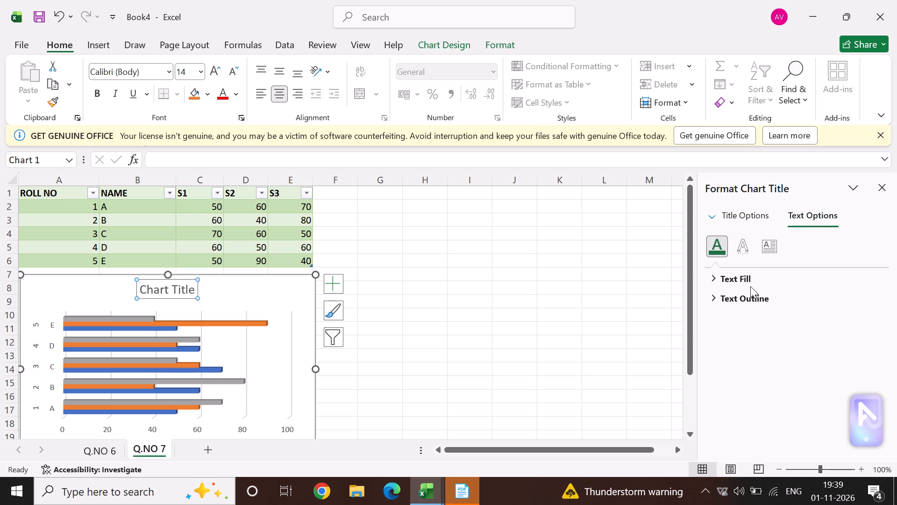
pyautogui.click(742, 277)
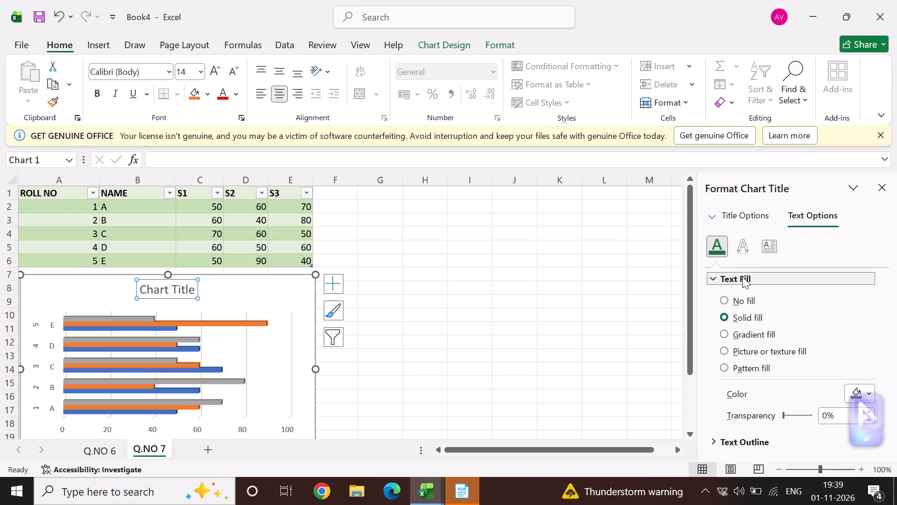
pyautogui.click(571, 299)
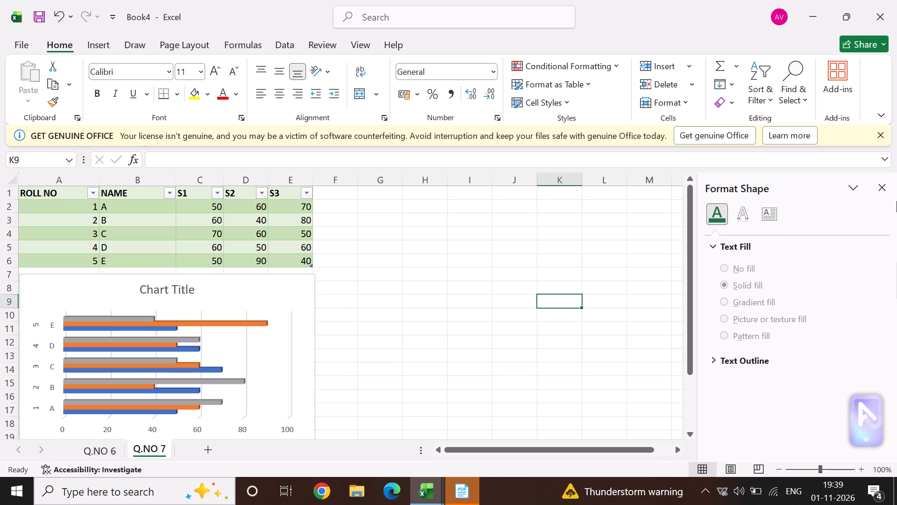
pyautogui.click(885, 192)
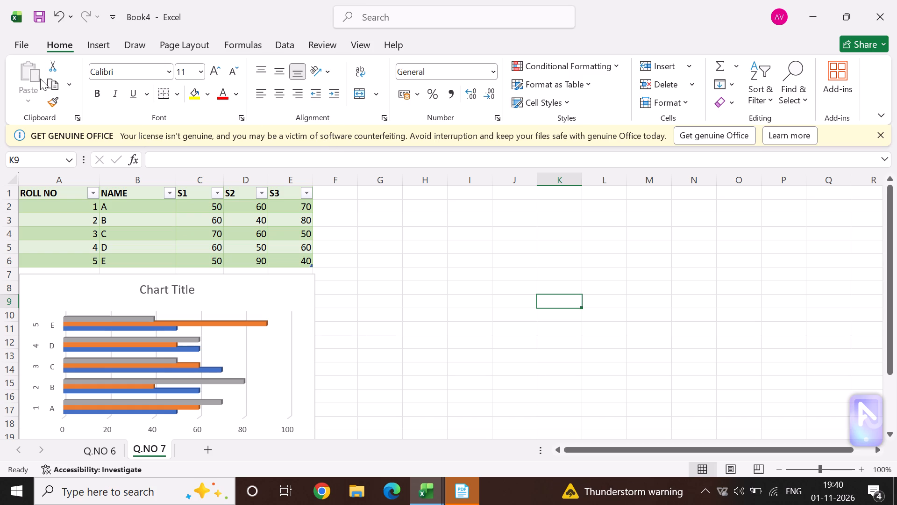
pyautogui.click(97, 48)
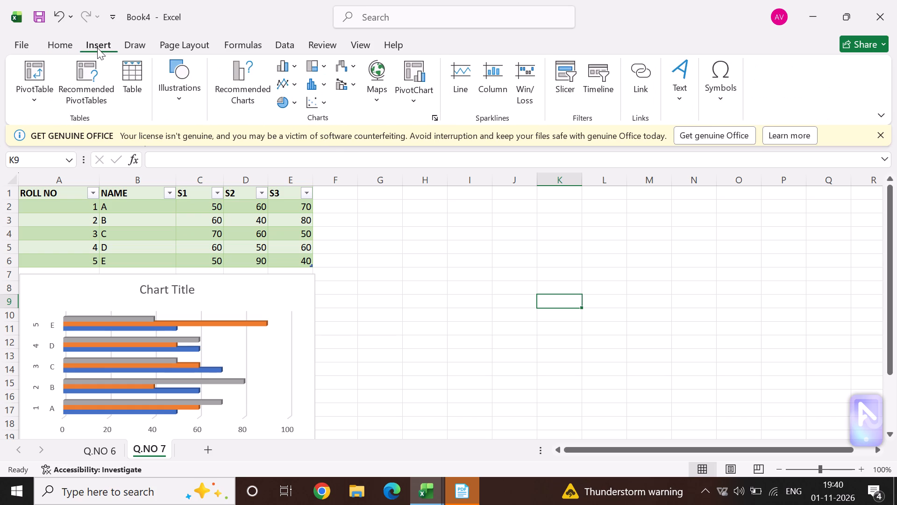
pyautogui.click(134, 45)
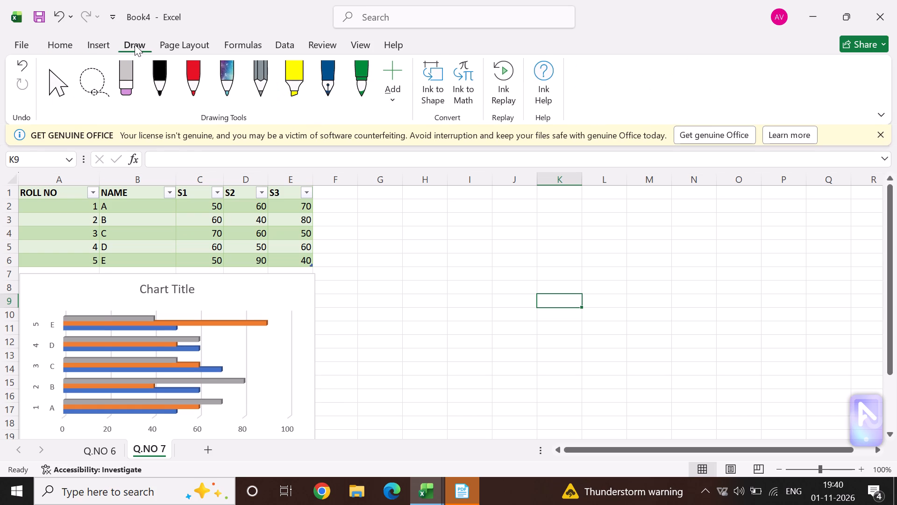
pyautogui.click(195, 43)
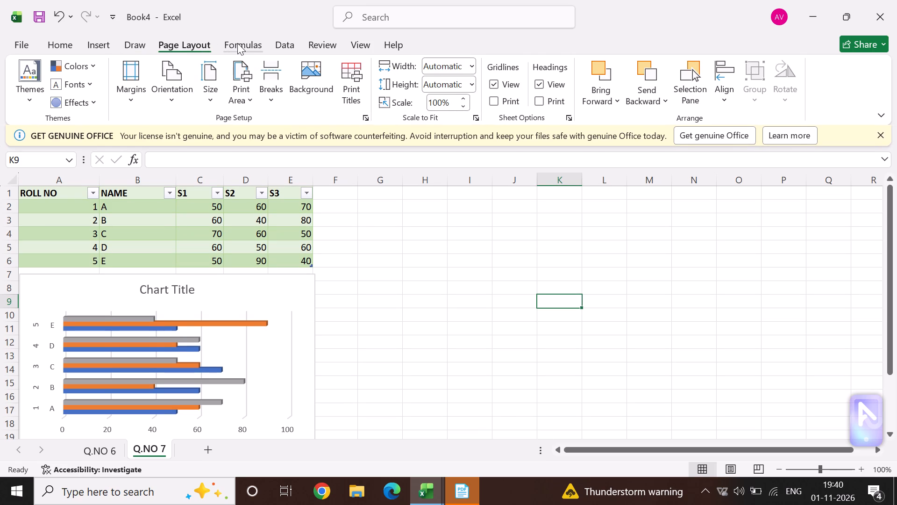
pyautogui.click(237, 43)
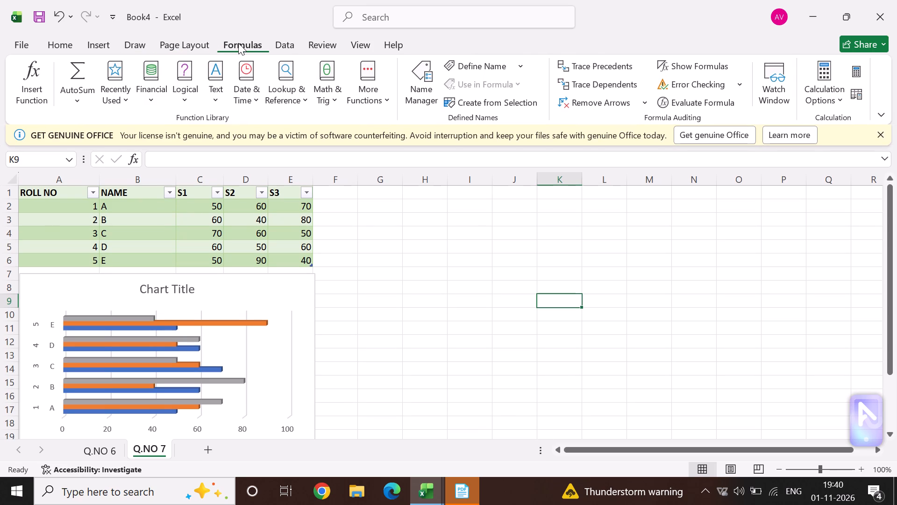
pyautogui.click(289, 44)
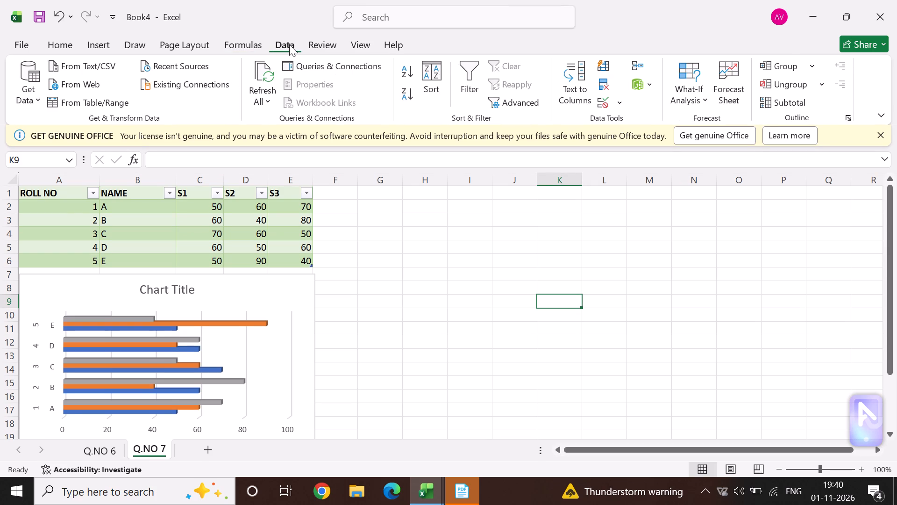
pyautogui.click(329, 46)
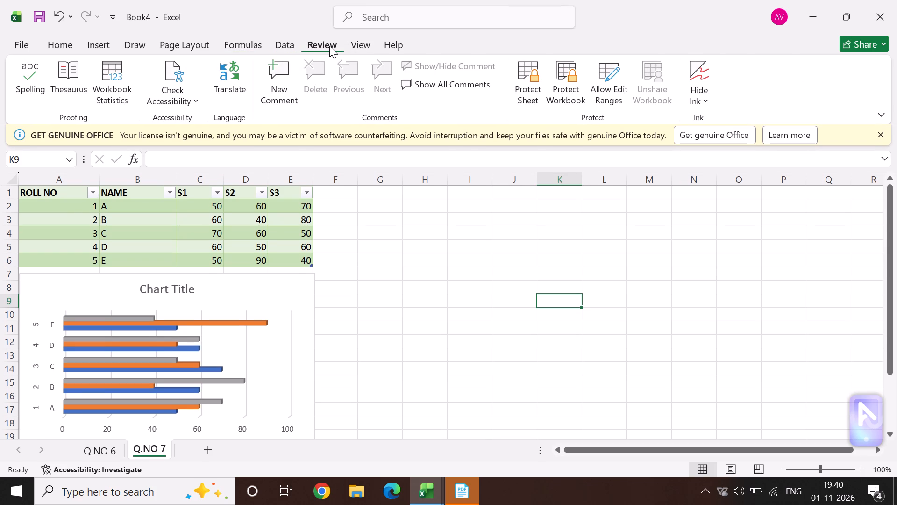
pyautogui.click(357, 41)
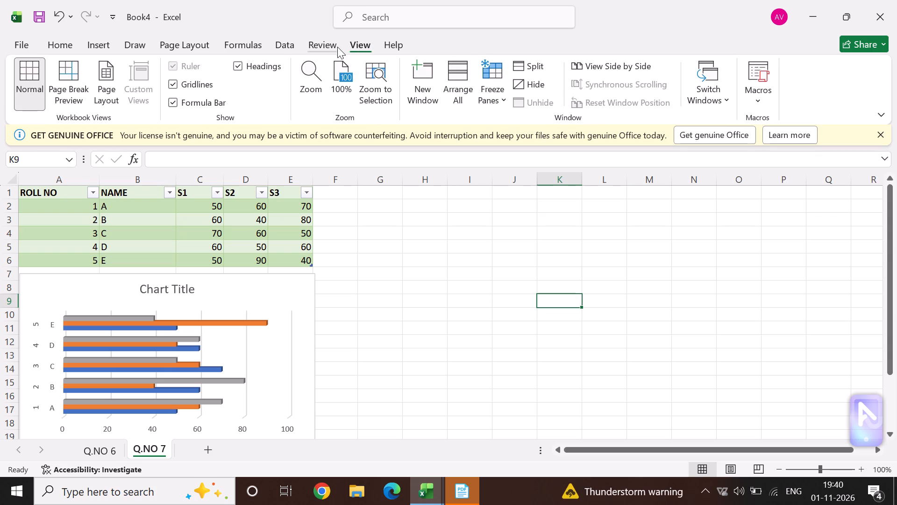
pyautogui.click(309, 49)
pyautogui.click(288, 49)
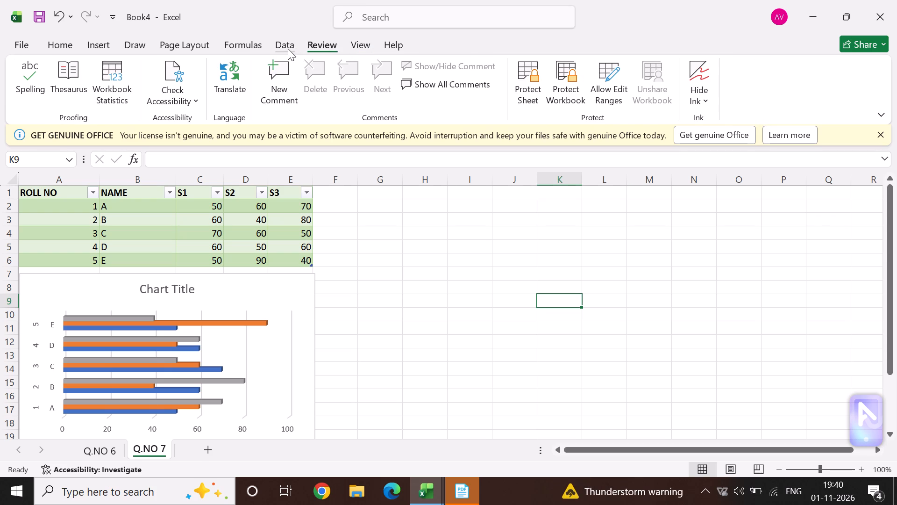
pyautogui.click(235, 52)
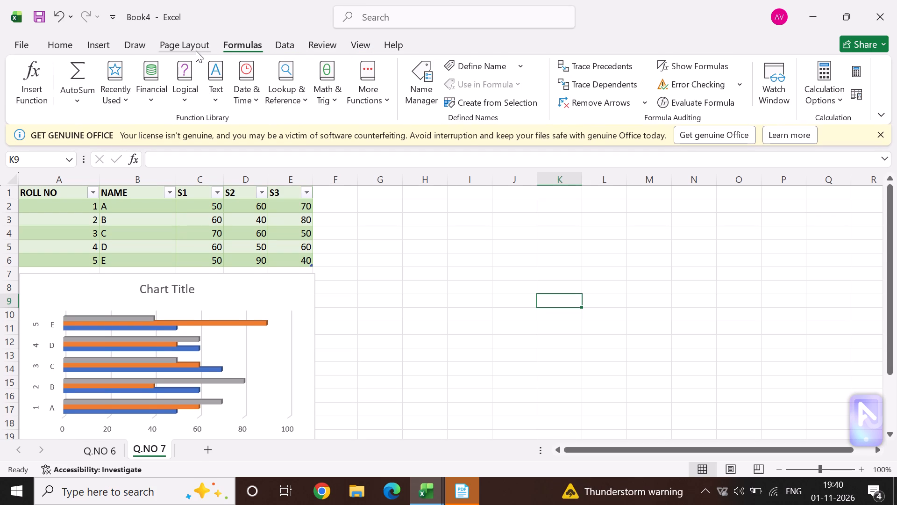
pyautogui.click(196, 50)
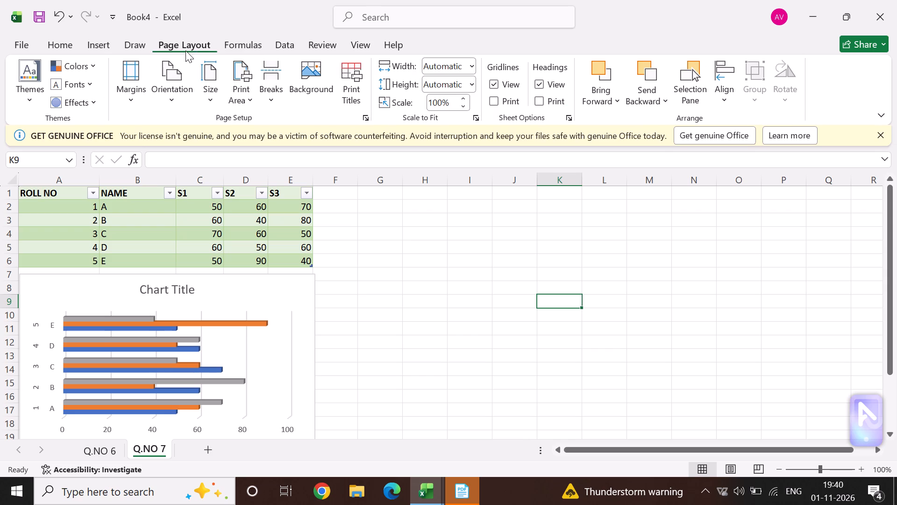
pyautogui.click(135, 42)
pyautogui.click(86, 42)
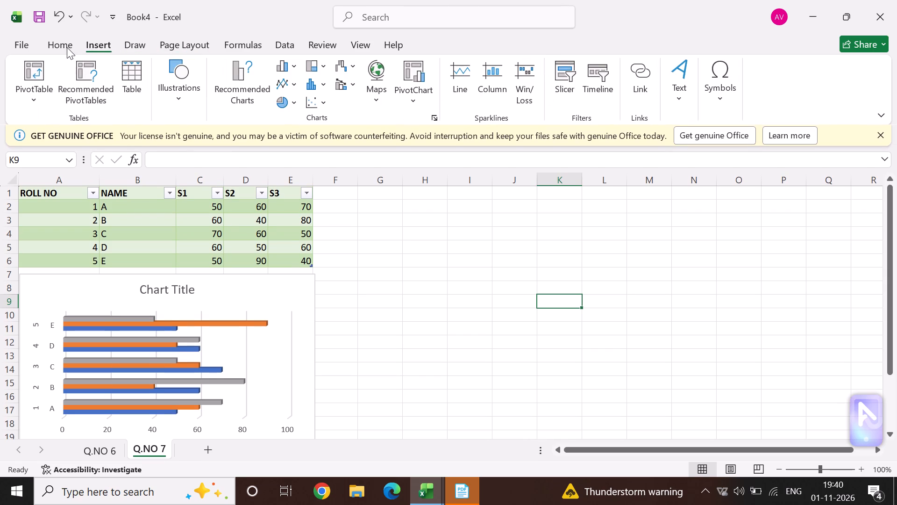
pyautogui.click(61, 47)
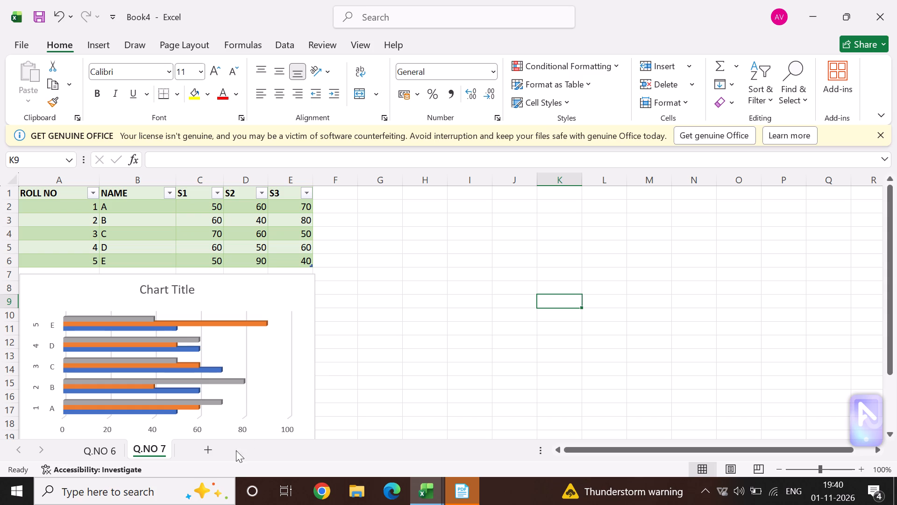
# Add a new sheet after Q.NO 7, widening its column A to about 25 and also widening column B.
pyautogui.click(210, 445)
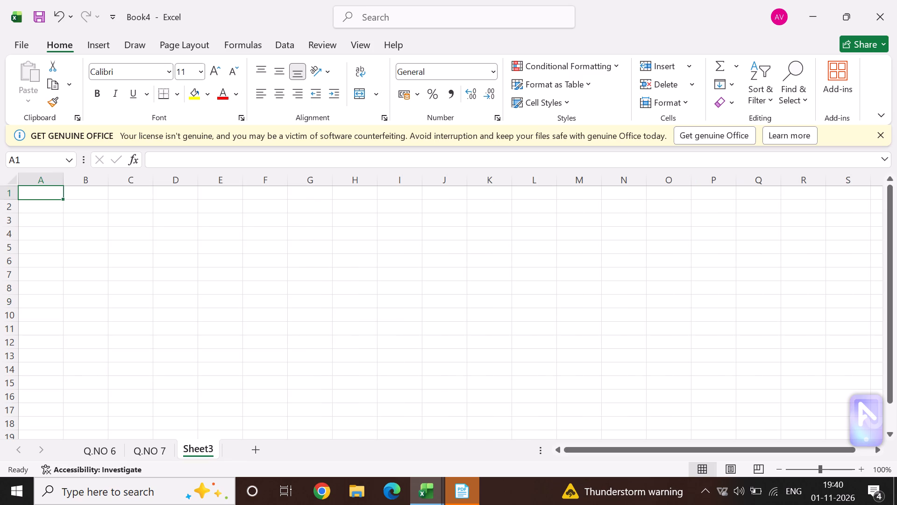
pyautogui.moveTo(63, 185); pyautogui.dragTo(109, 190)
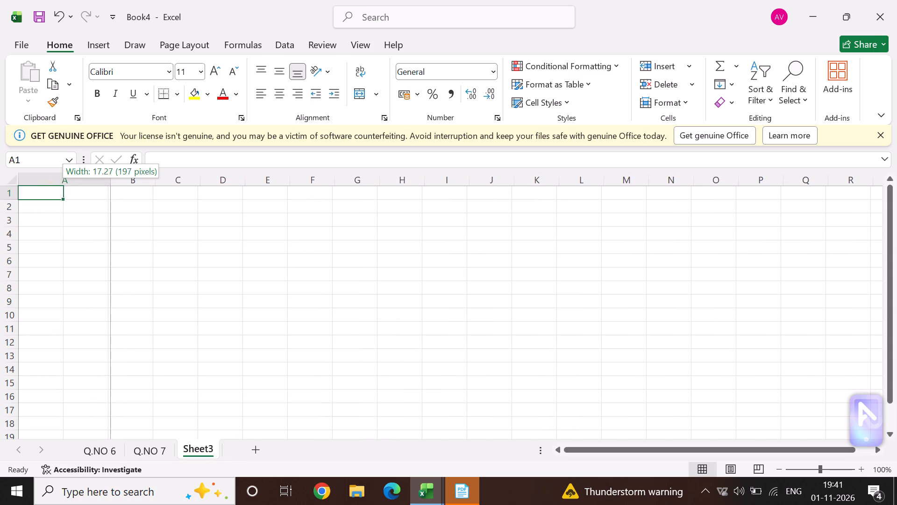
pyautogui.moveTo(109, 190); pyautogui.dragTo(150, 190)
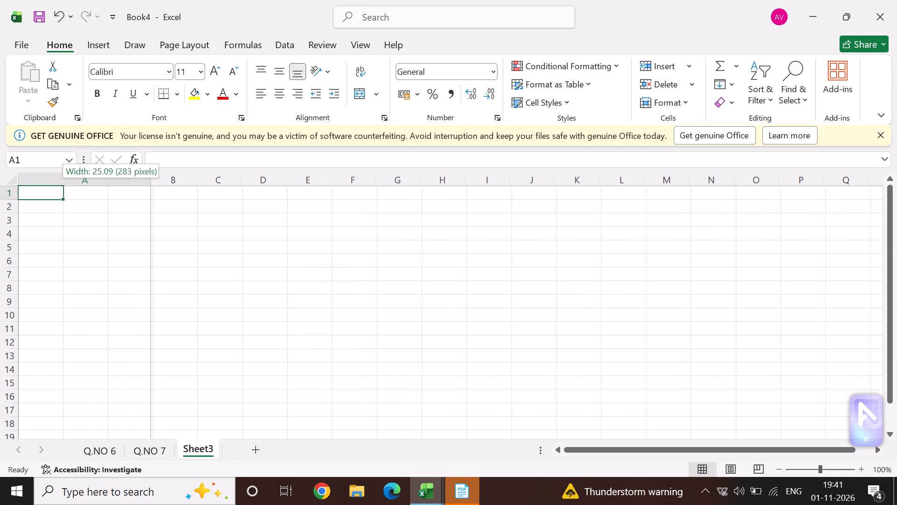
pyautogui.moveTo(150, 190); pyautogui.dragTo(151, 190)
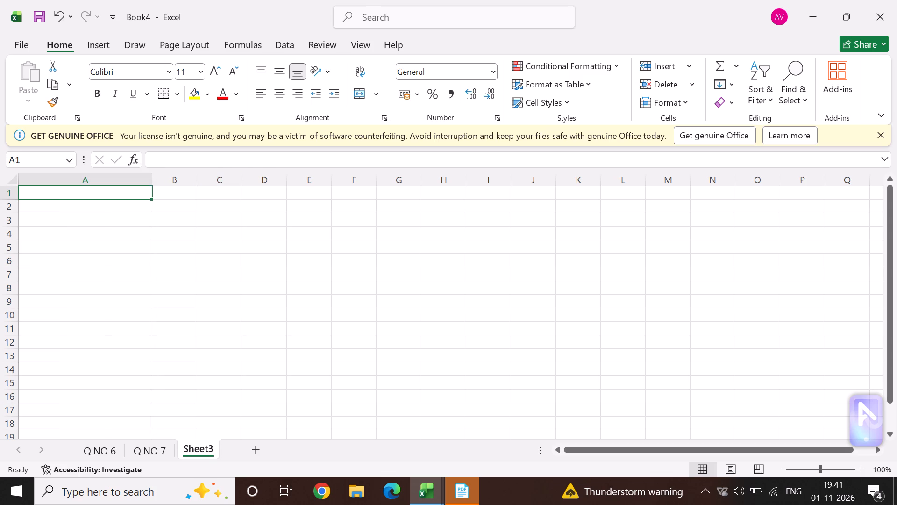
pyautogui.moveTo(196, 184); pyautogui.dragTo(247, 185)
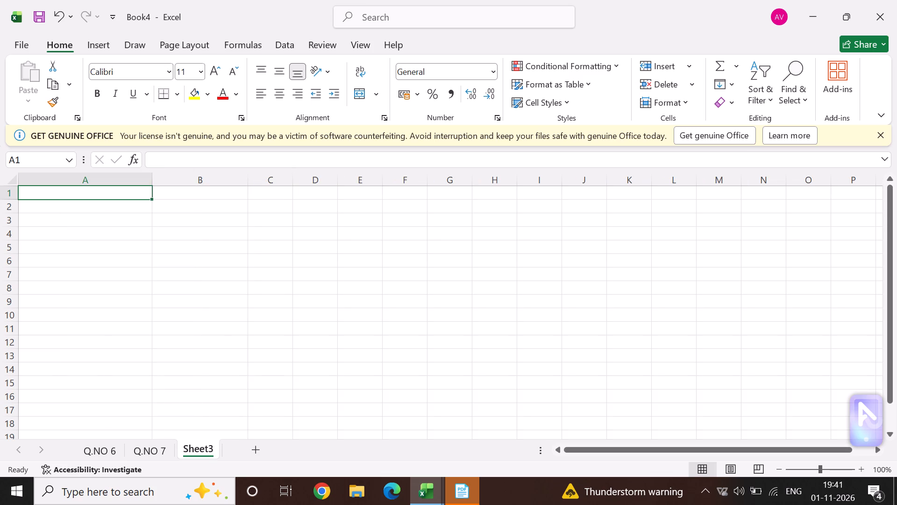
# Enter the header EXPENDITURE in cell A1 and make it bold.
pyautogui.click(128, 197)
pyautogui.write('EXPEN')
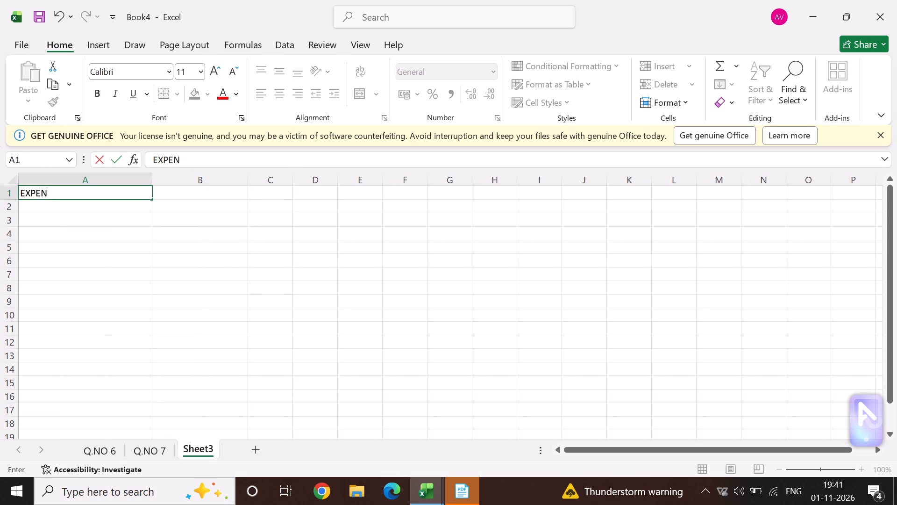
pyautogui.write('DITURE')
pyautogui.press('Right')
pyautogui.press('Down')
pyautogui.press('Right')
pyautogui.press('Left')
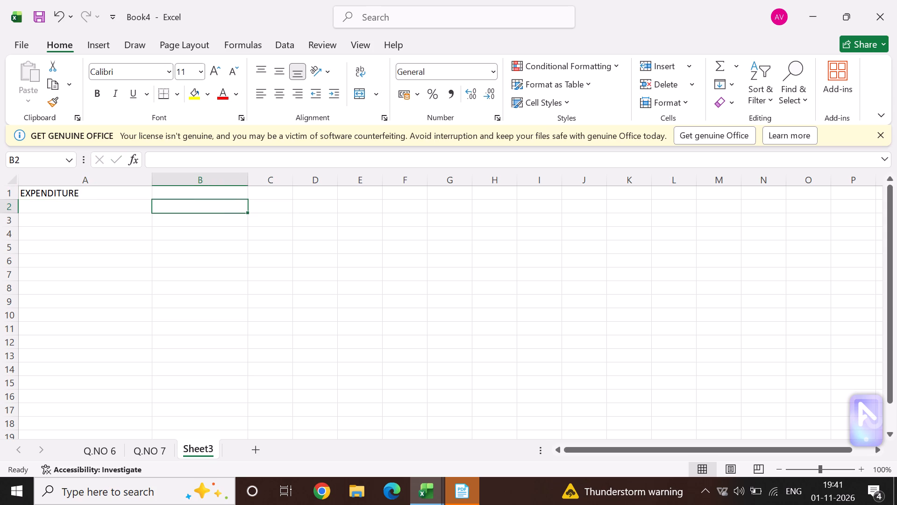
pyautogui.press('Up')
pyautogui.press('Left')
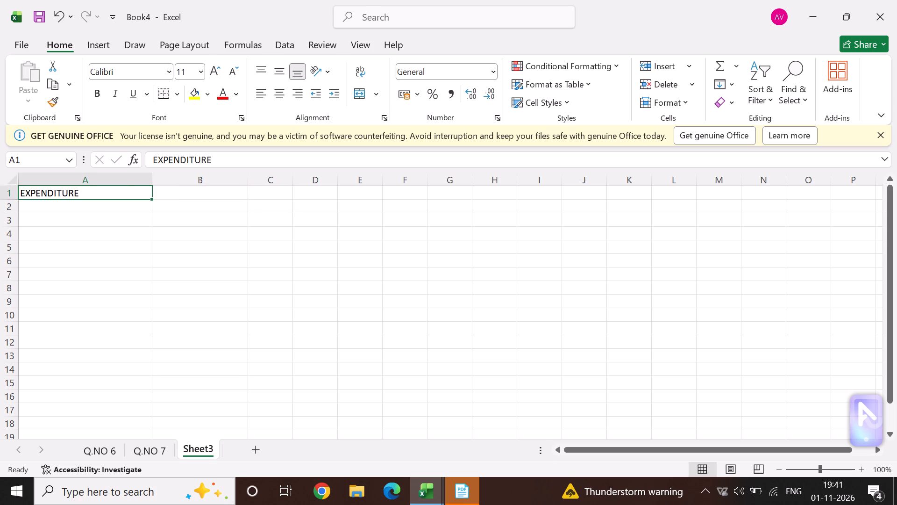
pyautogui.hotkey('ctrl', 'b')
pyautogui.press('Right')
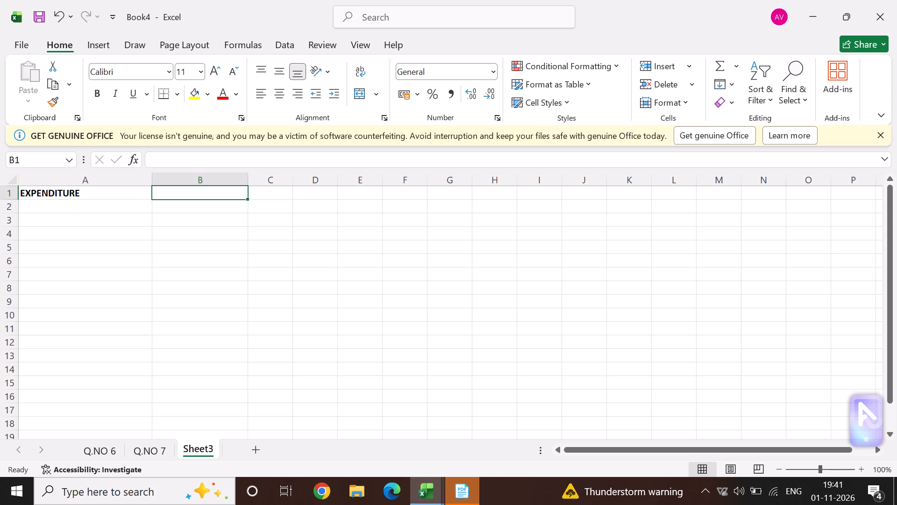
# Narrow column A to fit its header more closely and add the bold header Rs in cell B1.
pyautogui.moveTo(151, 180); pyautogui.dragTo(124, 180)
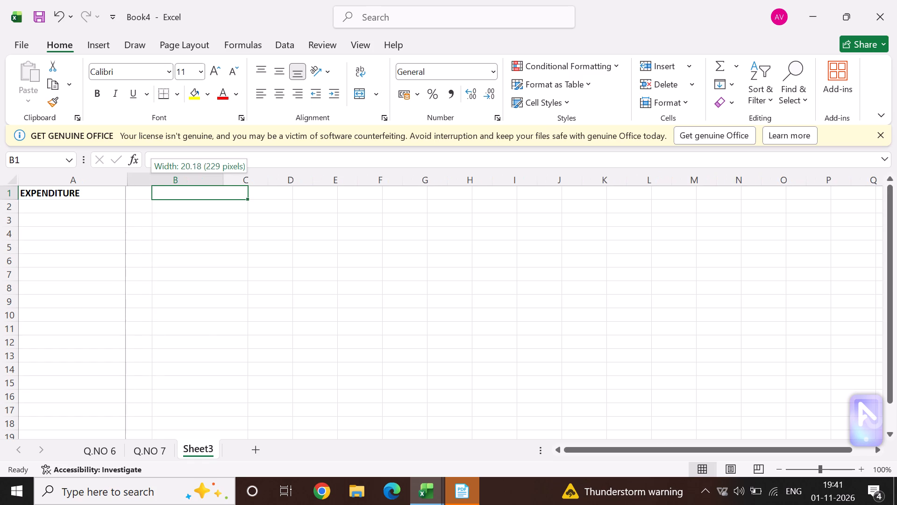
pyautogui.moveTo(124, 180); pyautogui.dragTo(118, 182)
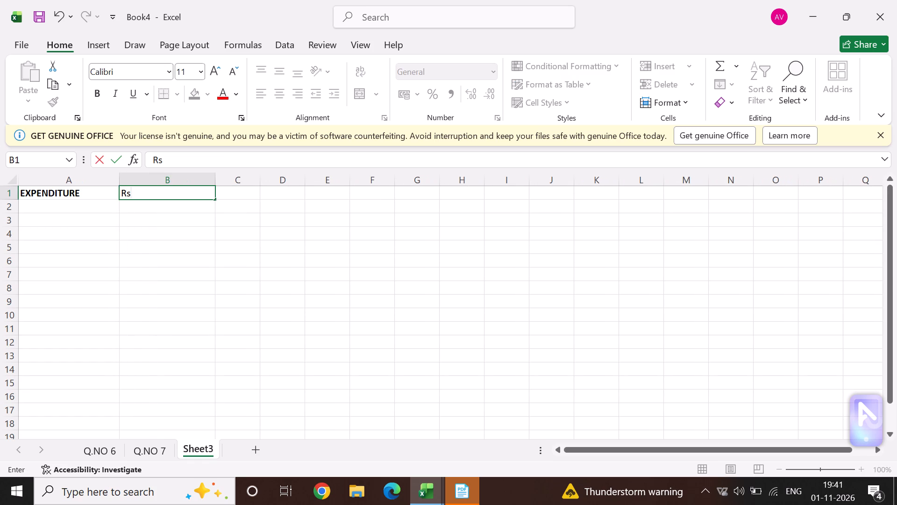
pyautogui.press('Down')
pyautogui.press('Up')
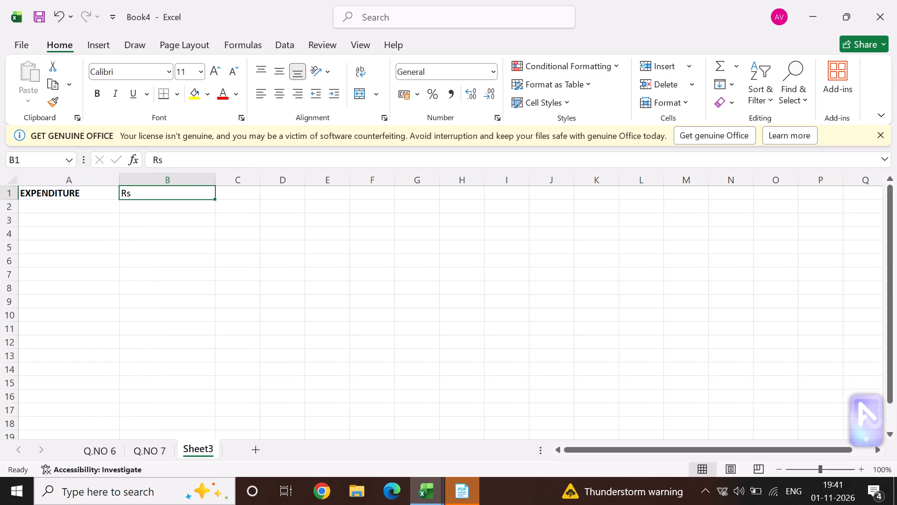
pyautogui.hotkey('ctrl', 'b')
pyautogui.press('Left')
pyautogui.press('Down')
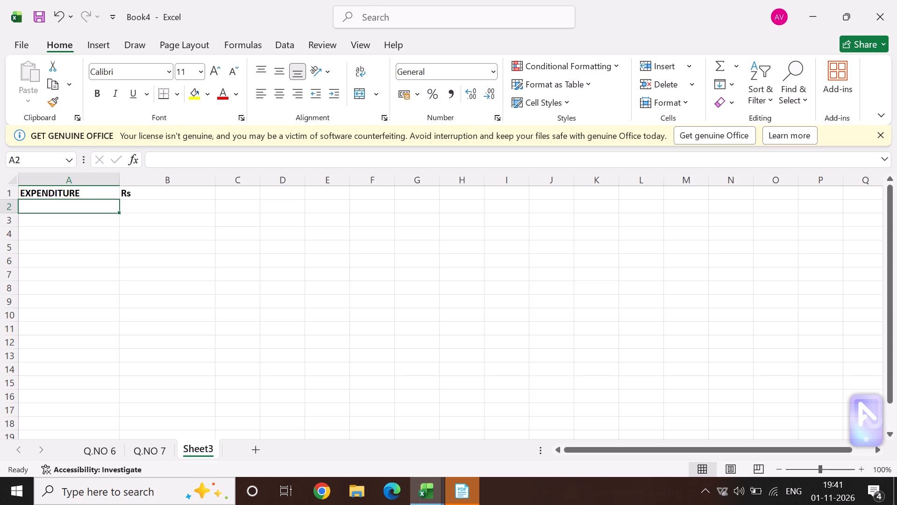
# Enter the expenditure items food, rent, clothing and fees in cells A2 to A5.
pyautogui.write('food')
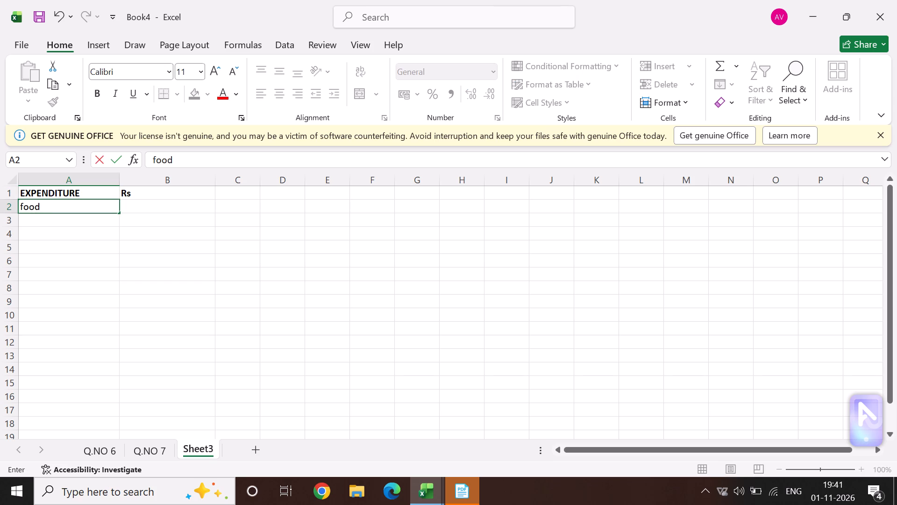
pyautogui.press('Down')
pyautogui.write('rent')
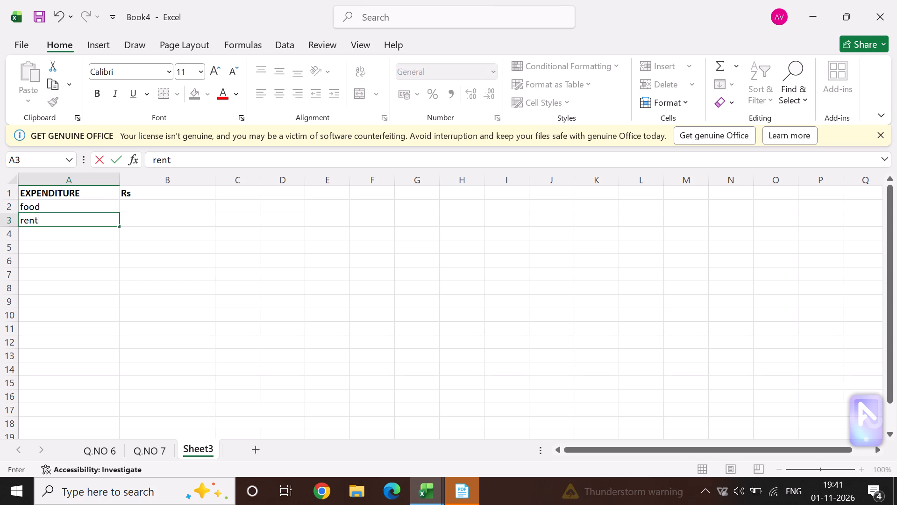
pyautogui.press('Down')
pyautogui.write('clothind')
pyautogui.press('BackSpace')
pyautogui.press('g')
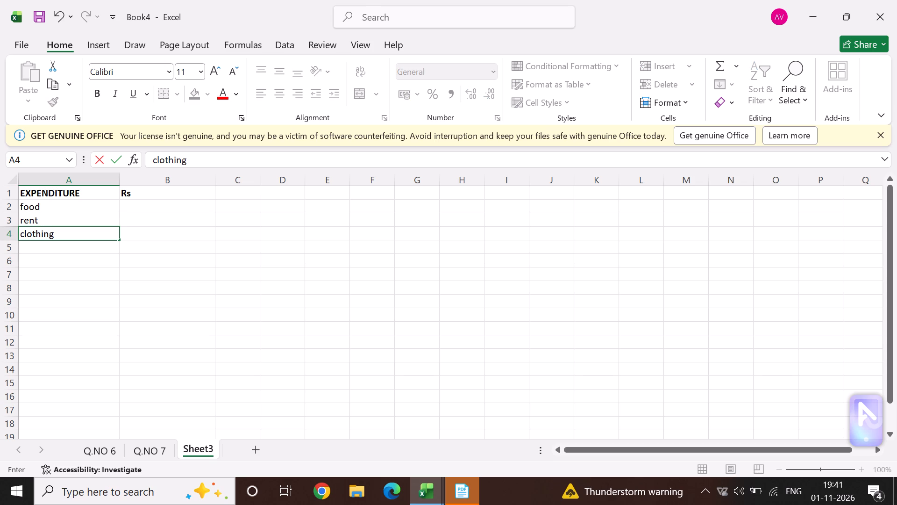
pyautogui.press('Down')
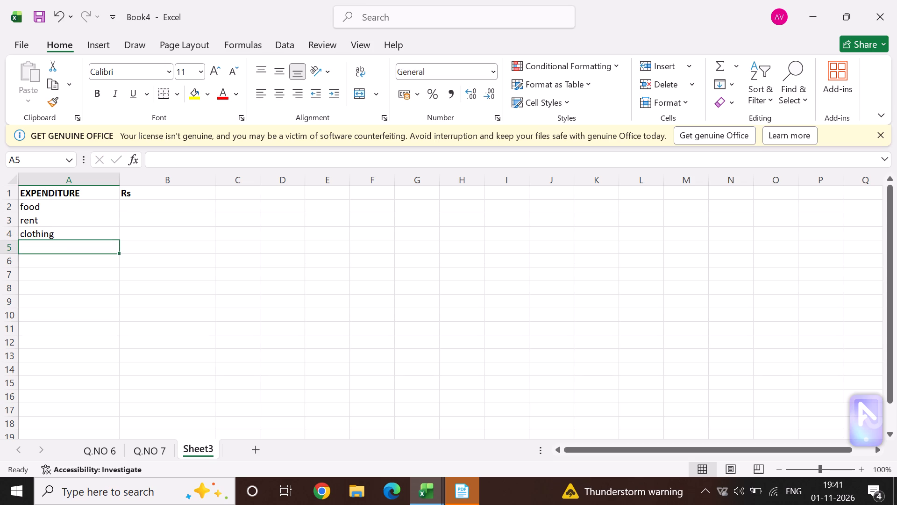
pyautogui.write('fees')
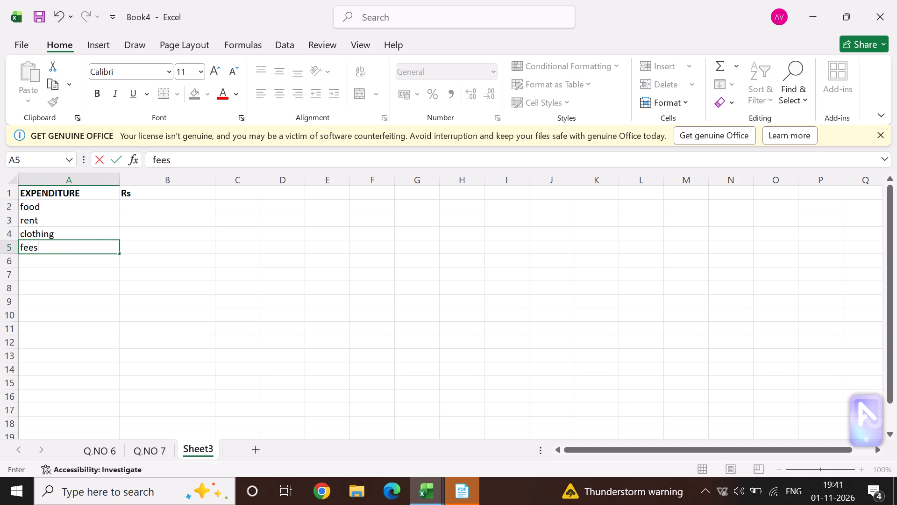
# Enter the amounts 10000, 5000, 1000 and 4000 in cells B2 to B5 for food, rent, clothing and fees.
pyautogui.press('Right')
pyautogui.press('Up')
pyautogui.press('Up')
pyautogui.press('Up')
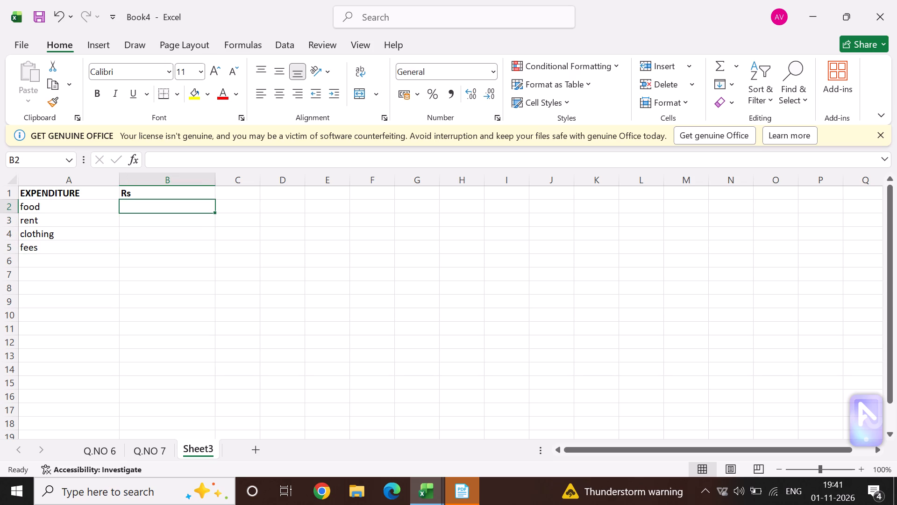
pyautogui.write('1000')
pyautogui.press('0')
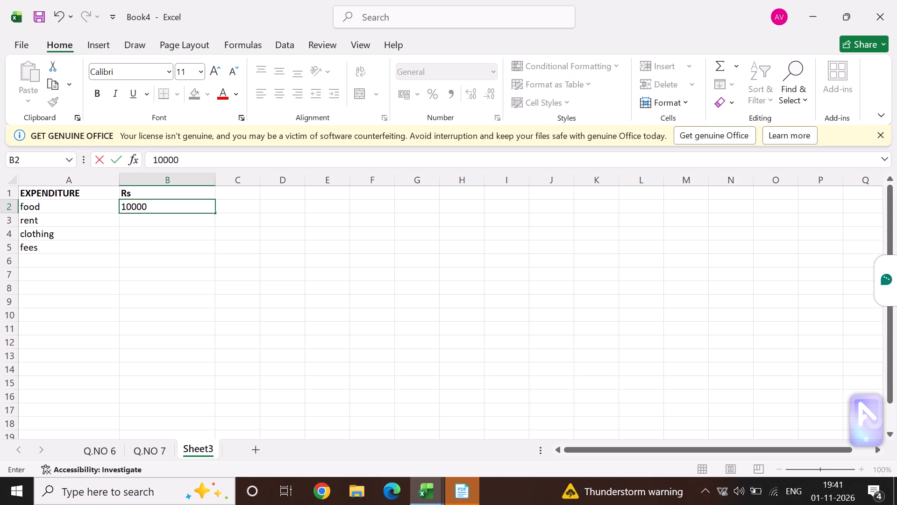
pyautogui.press('Return')
pyautogui.write('50000')
pyautogui.press('BackSpace')
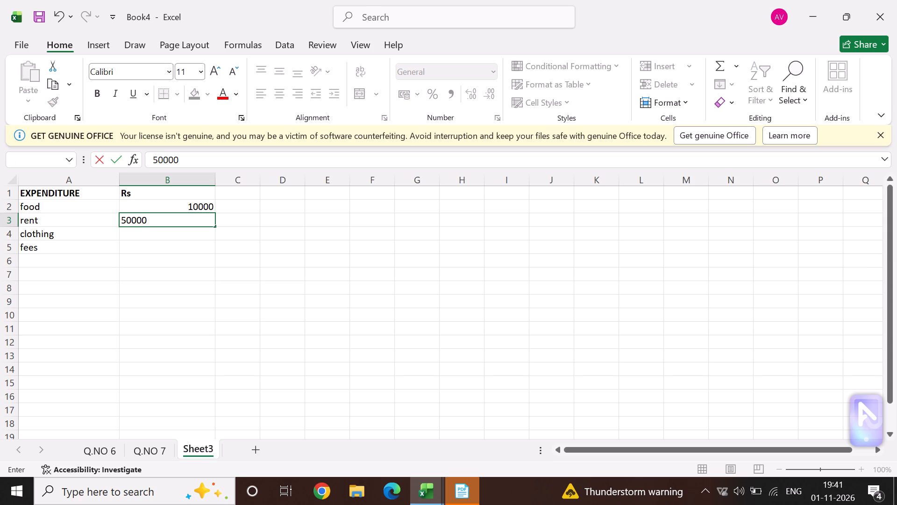
pyautogui.press('Return')
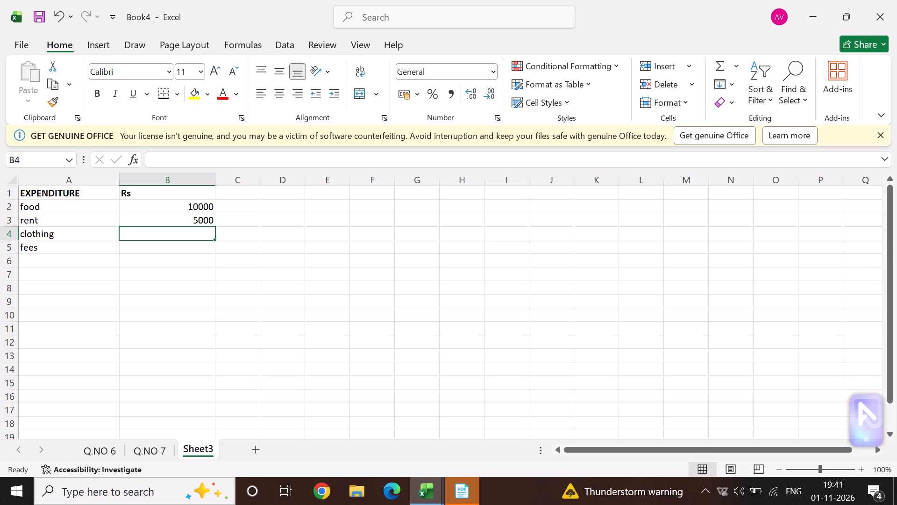
pyautogui.write('1000')
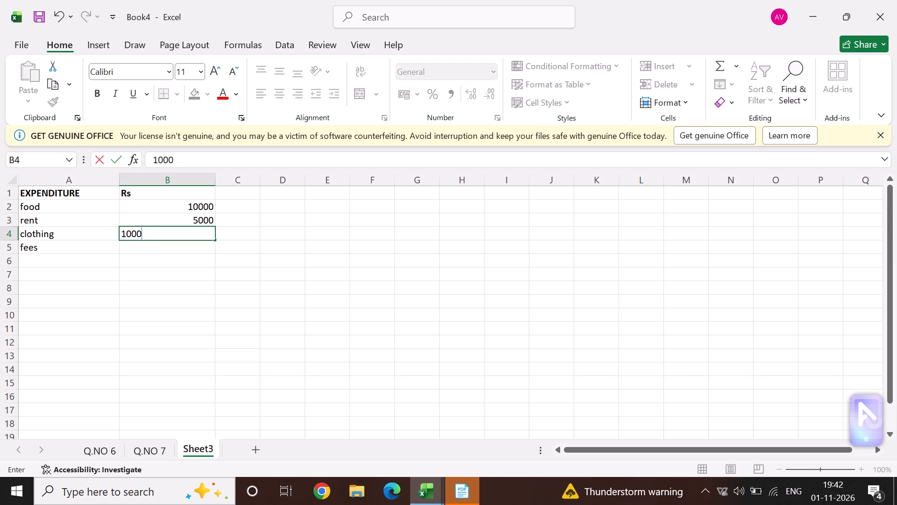
pyautogui.press('Return')
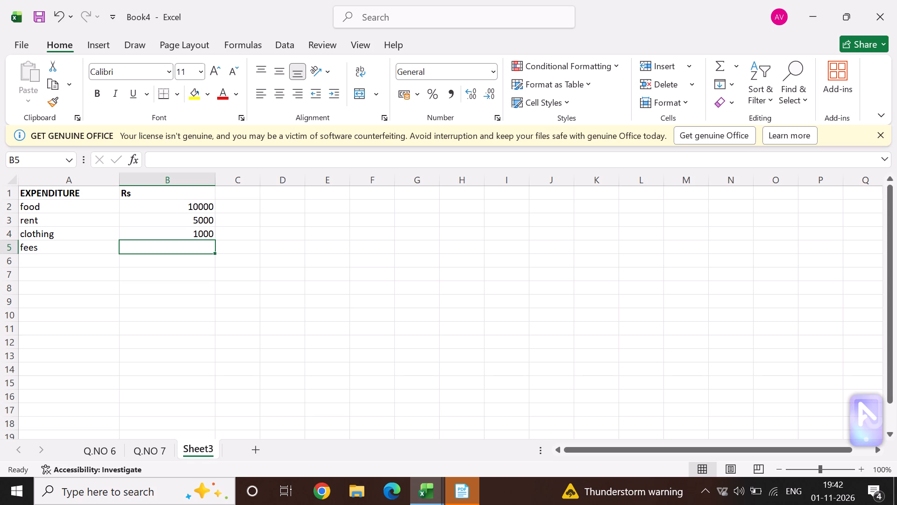
pyautogui.write('4000')
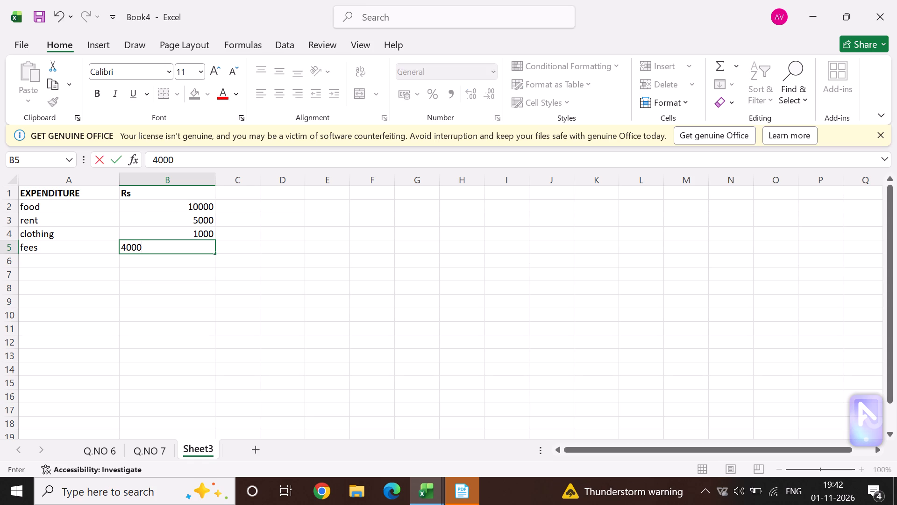
pyautogui.press('Down')
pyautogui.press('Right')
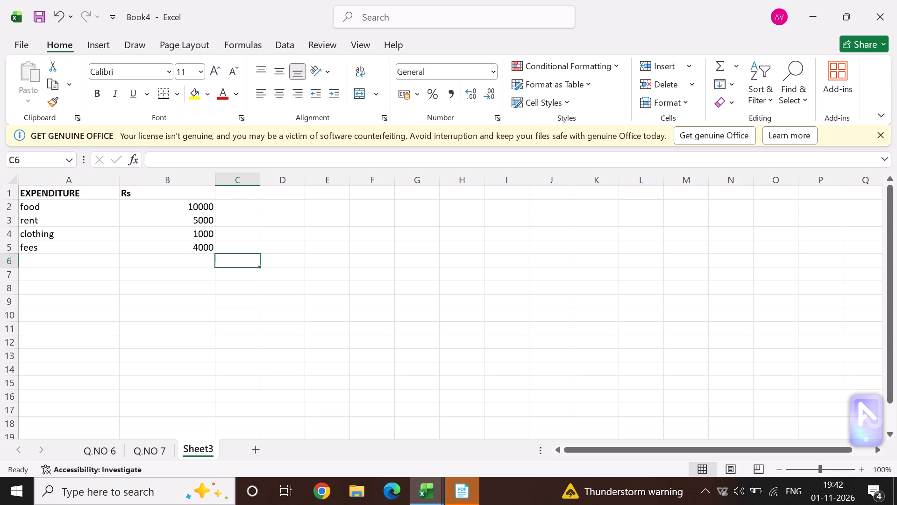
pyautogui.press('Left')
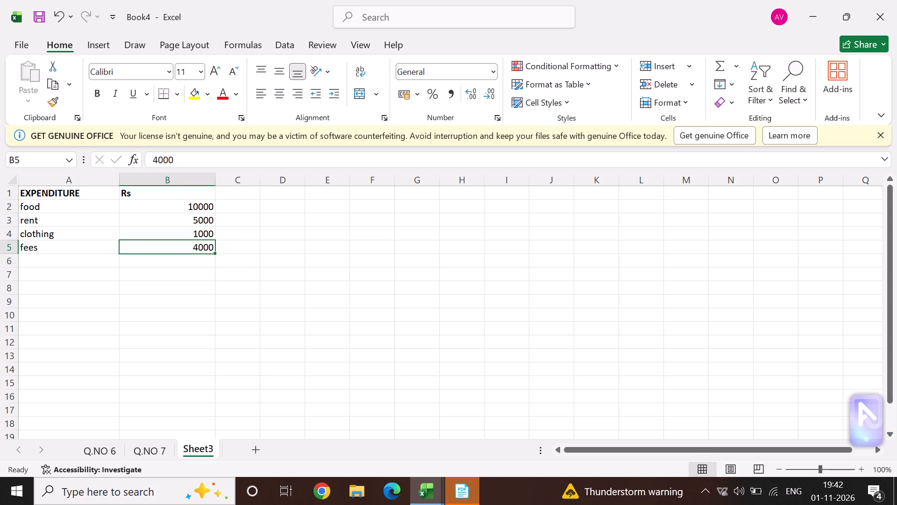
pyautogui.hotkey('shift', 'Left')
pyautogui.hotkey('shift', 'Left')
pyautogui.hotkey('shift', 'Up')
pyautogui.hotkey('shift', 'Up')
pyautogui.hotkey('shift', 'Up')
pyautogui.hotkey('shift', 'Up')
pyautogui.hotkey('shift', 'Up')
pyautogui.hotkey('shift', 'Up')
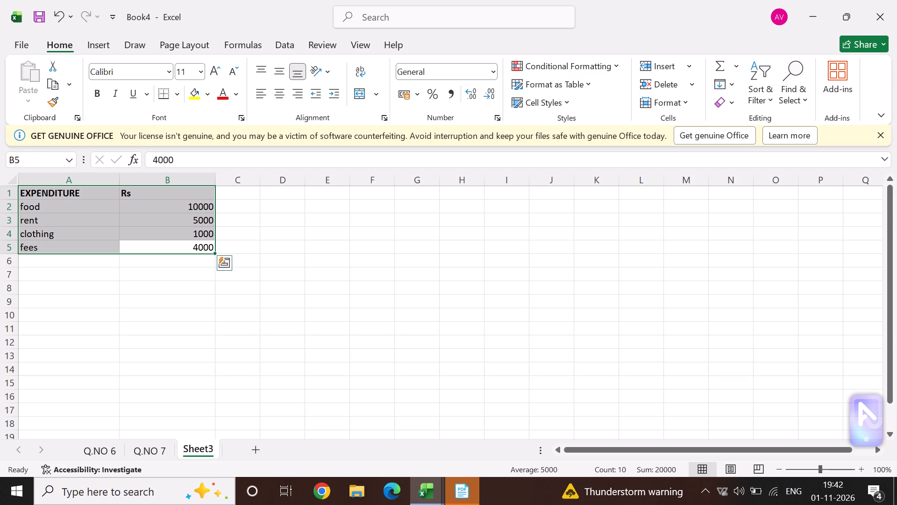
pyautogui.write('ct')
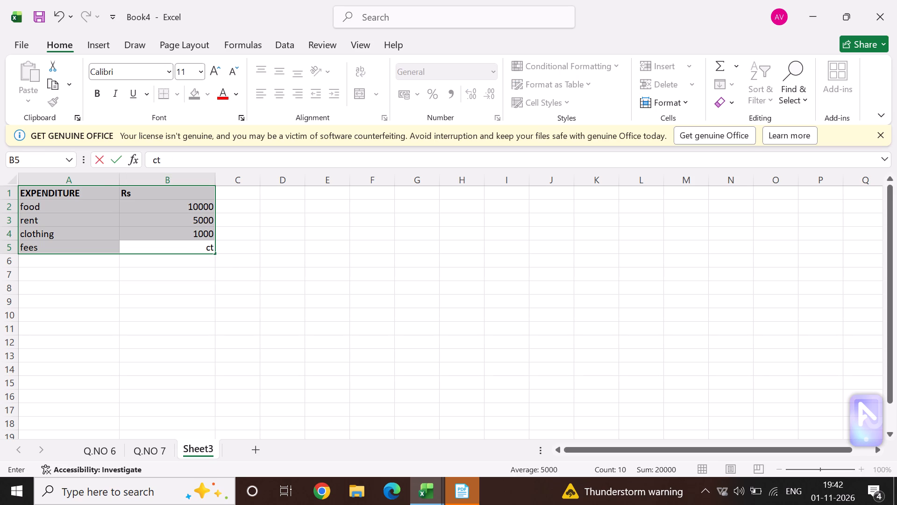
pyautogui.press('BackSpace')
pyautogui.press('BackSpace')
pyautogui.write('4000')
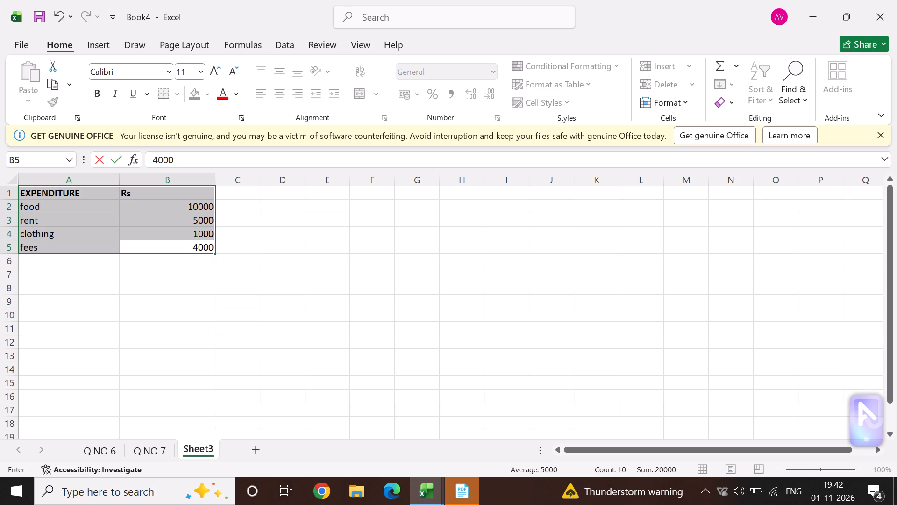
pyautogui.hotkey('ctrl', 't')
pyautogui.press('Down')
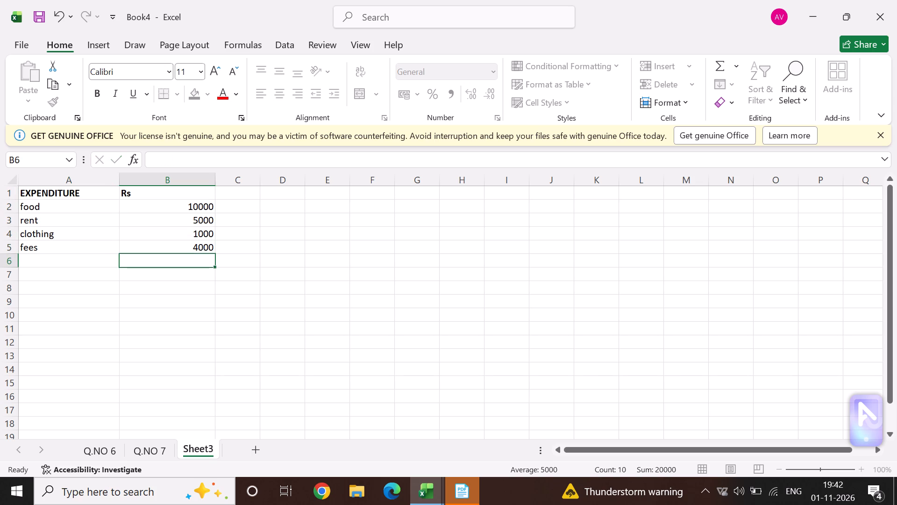
# Convert the range A1:B5 into a table with headers and deselect it.
pyautogui.press('Up')
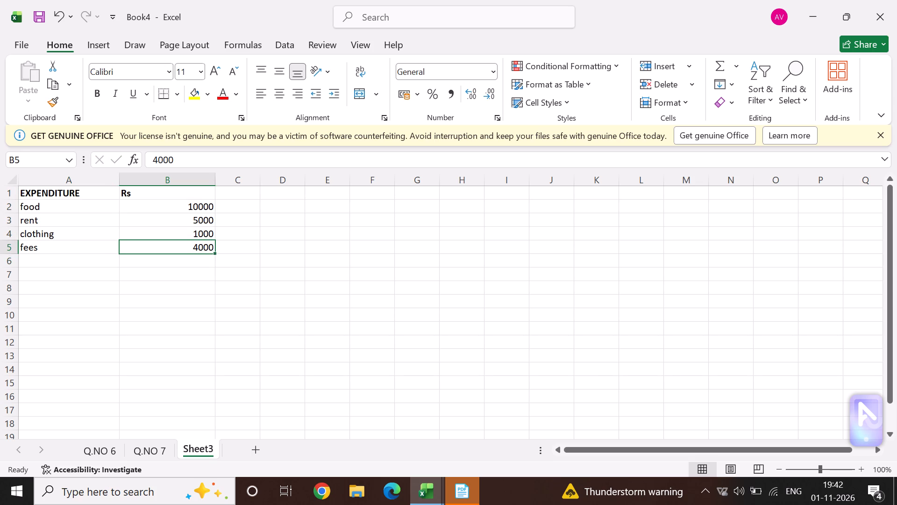
pyautogui.hotkey('shift', 'Left')
pyautogui.hotkey('shift', 'Up')
pyautogui.hotkey('shift', 'Up')
pyautogui.hotkey('shift', 'Up')
pyautogui.hotkey('shift', 'Up')
pyautogui.hotkey('shift', 'Up')
pyautogui.hotkey('shift', 'Up')
pyautogui.hotkey('shift', 'Up')
pyautogui.hotkey('shift', 'Up')
pyautogui.hotkey('shift', 'Up')
pyautogui.hotkey('shift', 'Up')
pyautogui.hotkey('shift', 'Up')
pyautogui.hotkey('shift', 'Up')
pyautogui.hotkey('shift', 'Up')
pyautogui.hotkey('shift', 'Up')
pyautogui.hotkey('shift', 'Up')
pyautogui.hotkey('shift', 'Up')
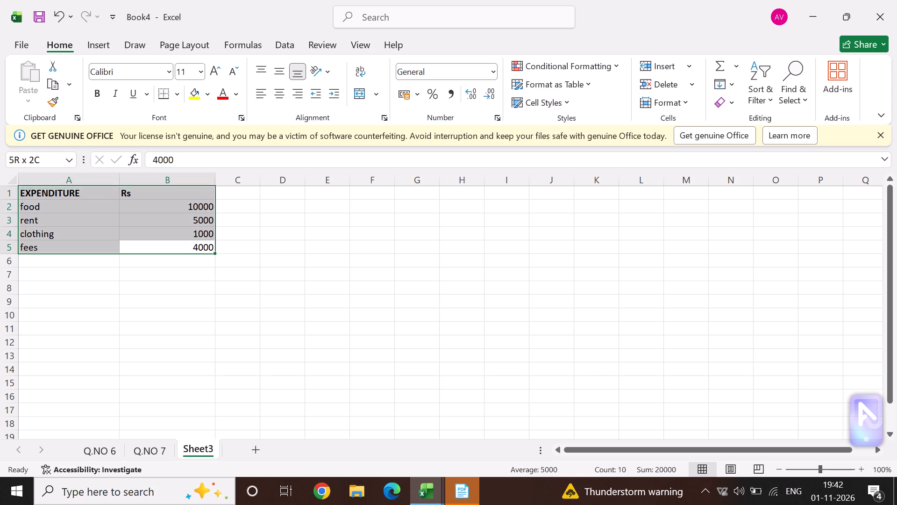
pyautogui.hotkey('ctrl', 't')
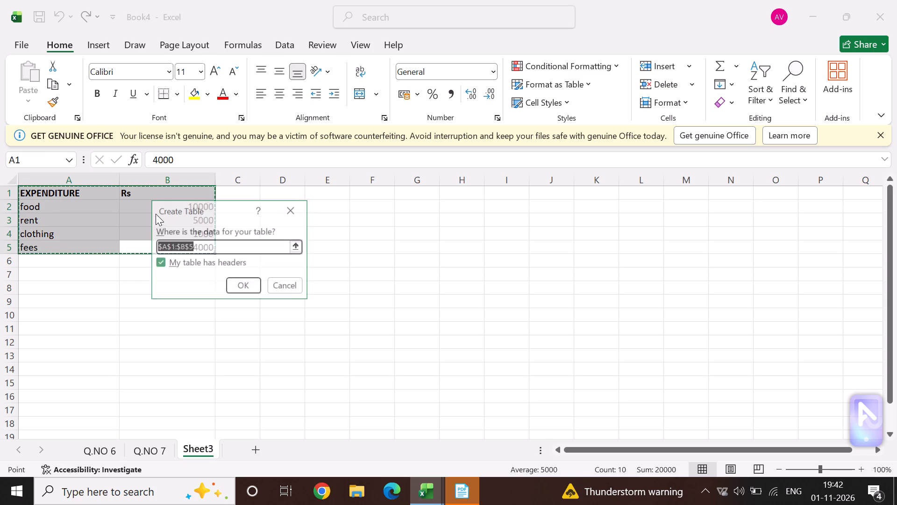
pyautogui.press('Return')
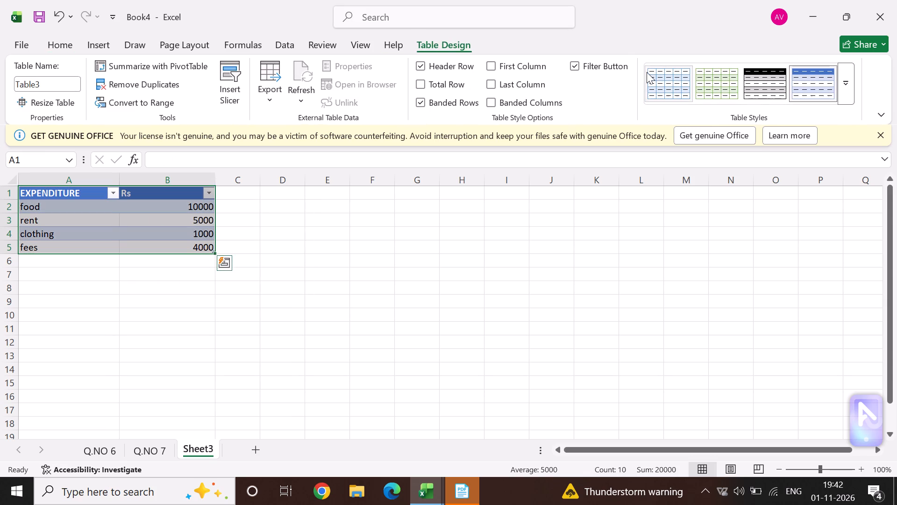
pyautogui.click(249, 319)
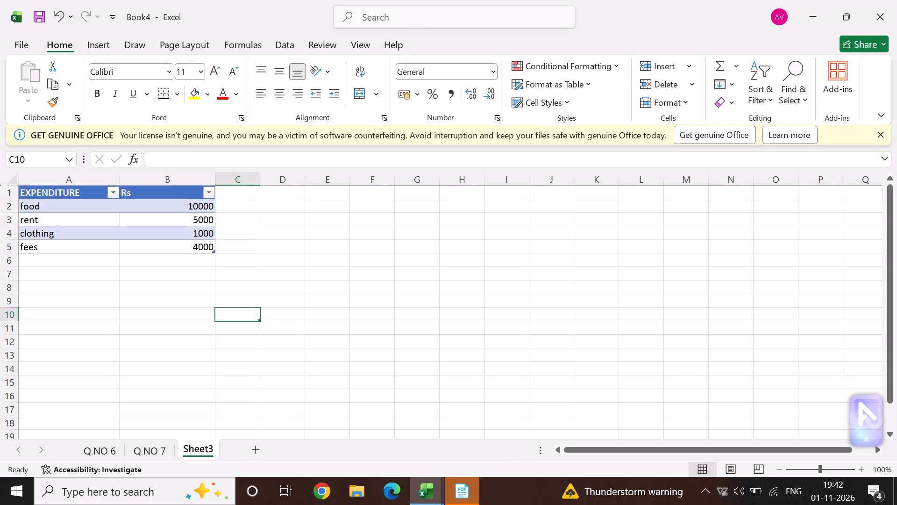
pyautogui.click(254, 226)
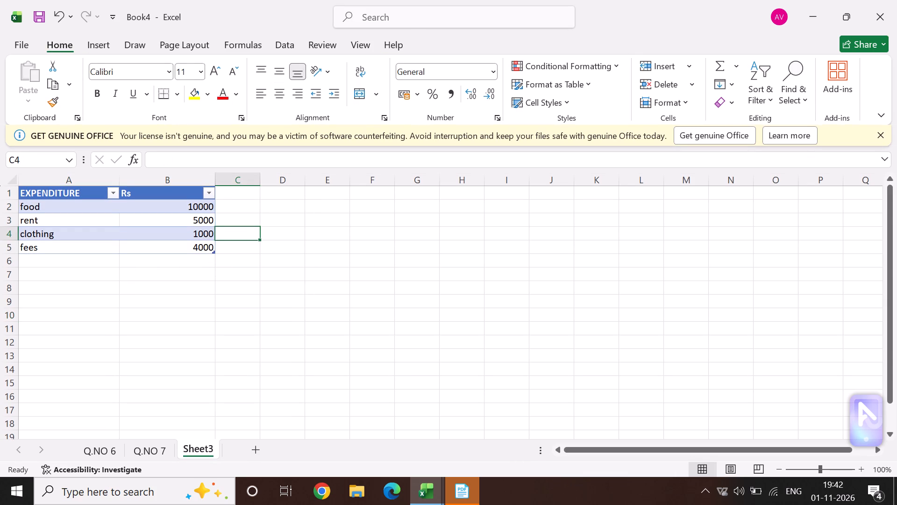
# Insert a 3-D pie chart based on the expenditure table in A1:B5.
pyautogui.moveTo(40, 196); pyautogui.dragTo(156, 235)
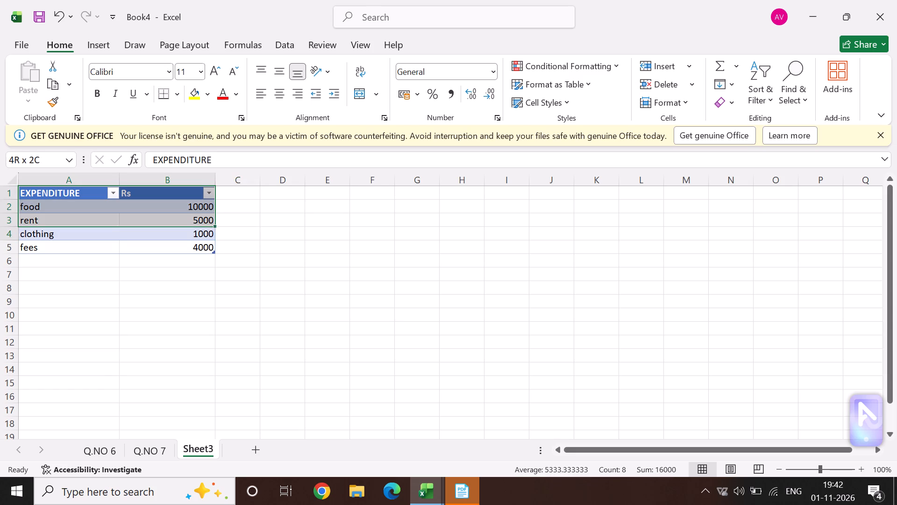
pyautogui.moveTo(156, 235); pyautogui.dragTo(159, 250)
pyautogui.click(90, 49)
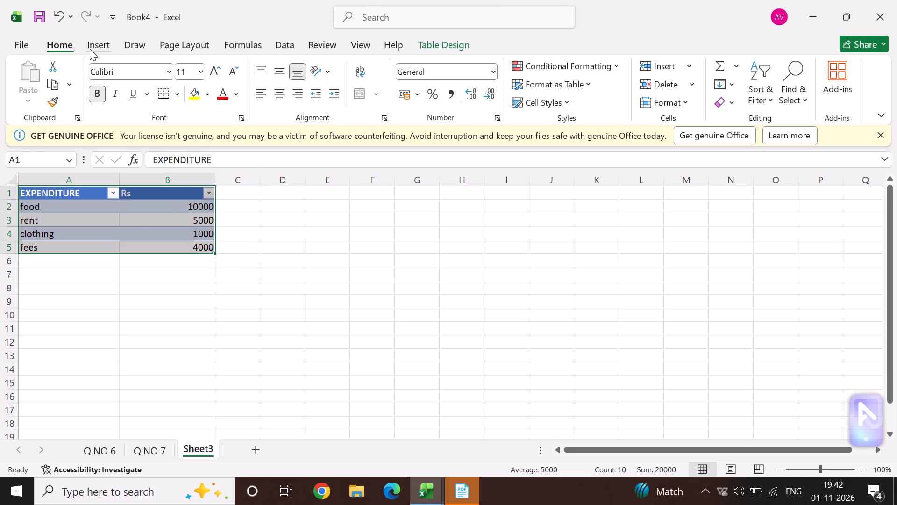
pyautogui.click(291, 100)
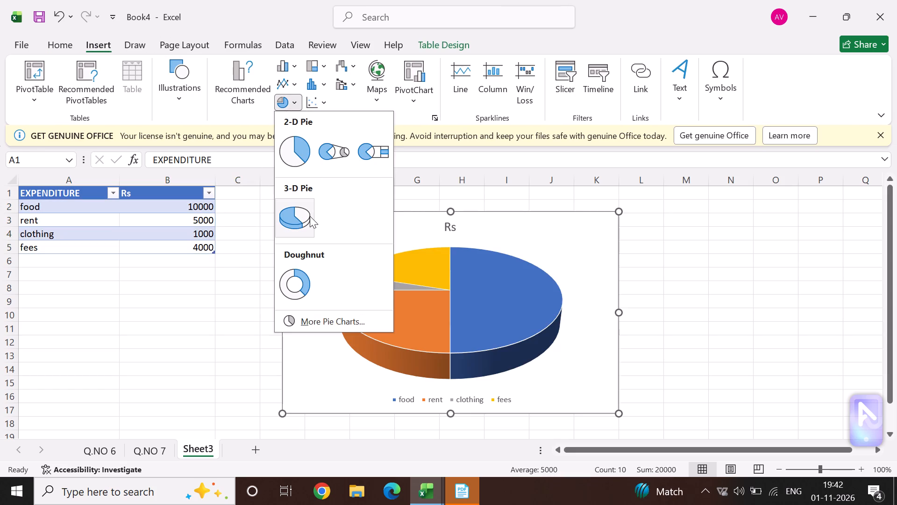
pyautogui.click(310, 216)
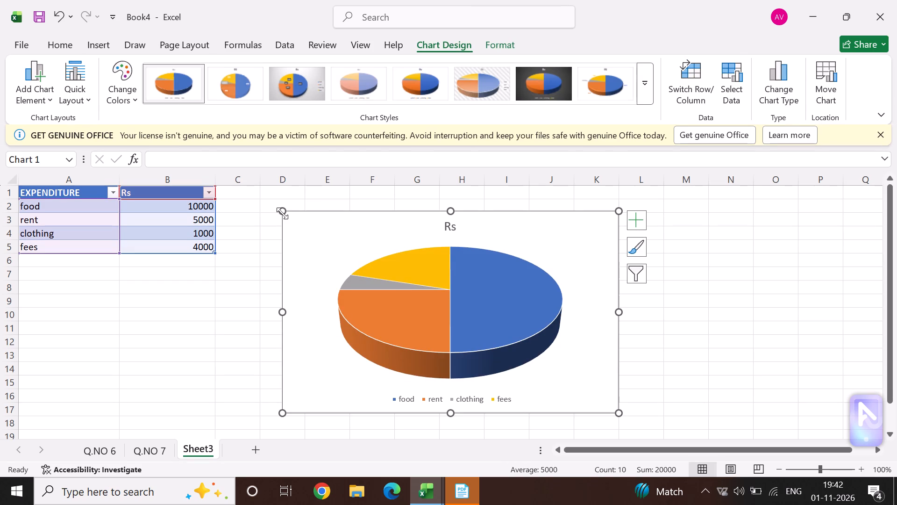
# Resize the pie chart to fit beneath the table, spanning about columns A to B and rows 7 to 15, and deselect it.
pyautogui.moveTo(282, 213); pyautogui.dragTo(284, 241)
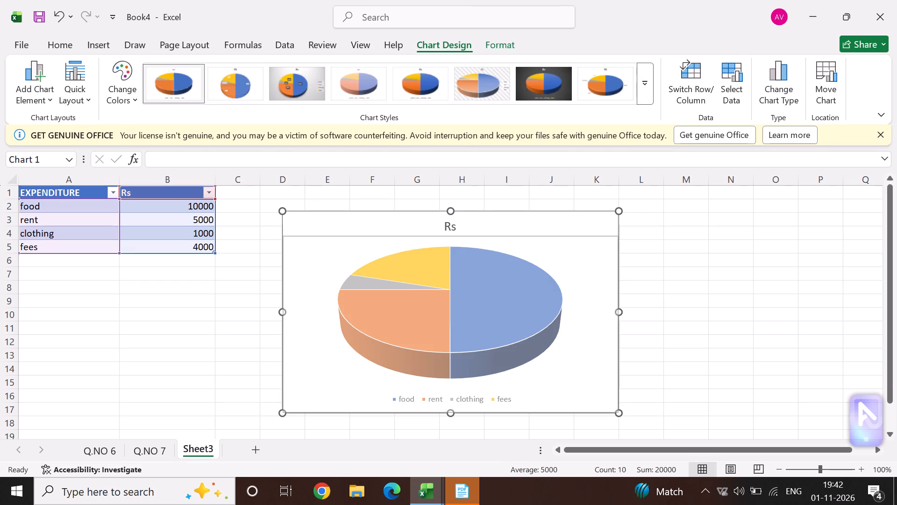
pyautogui.moveTo(284, 241); pyautogui.dragTo(313, 235)
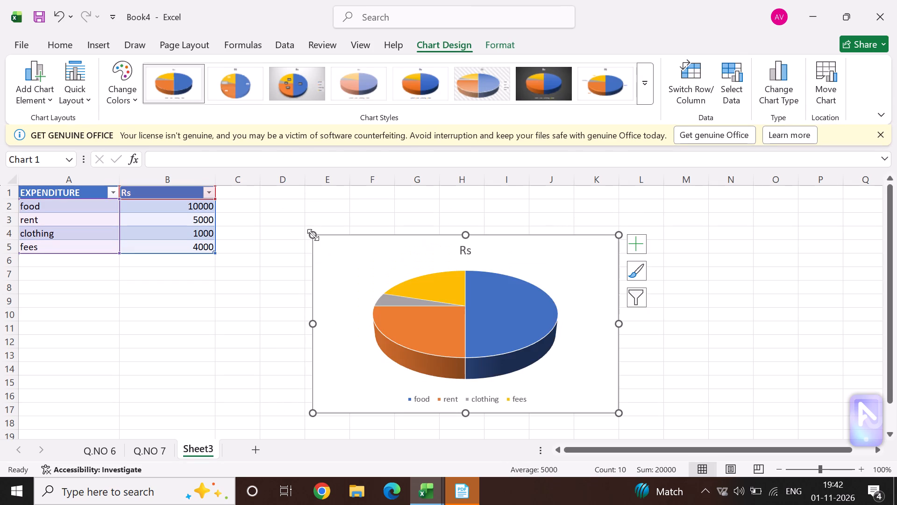
pyautogui.moveTo(313, 235); pyautogui.dragTo(338, 273)
pyautogui.moveTo(338, 273); pyautogui.dragTo(240, 281)
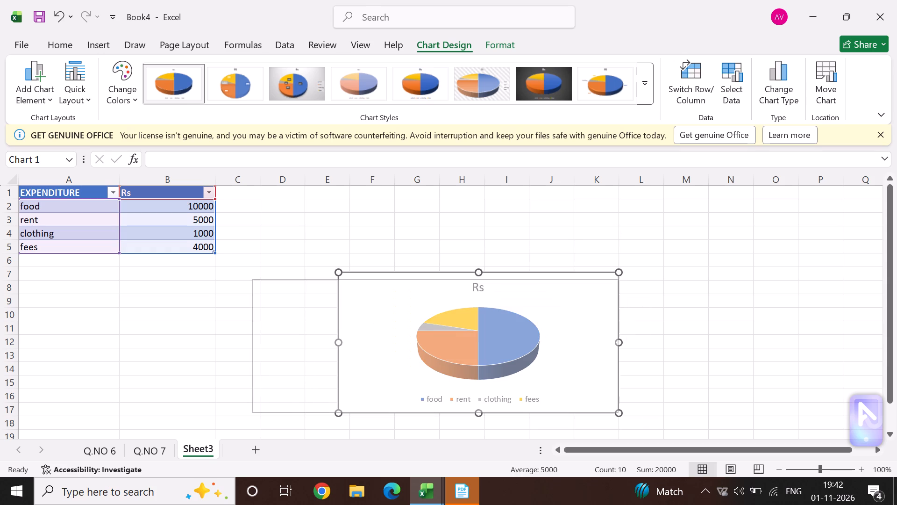
pyautogui.moveTo(240, 281); pyautogui.dragTo(36, 267)
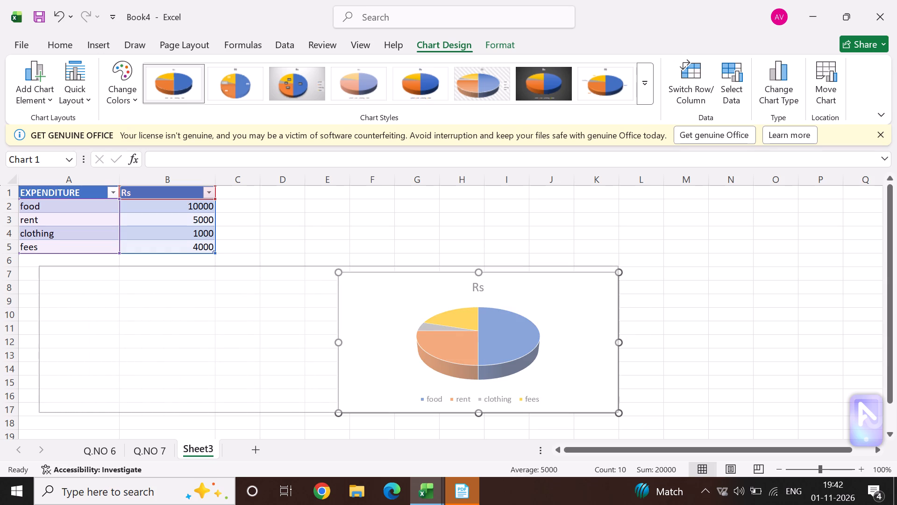
pyautogui.moveTo(36, 267); pyautogui.dragTo(20, 268)
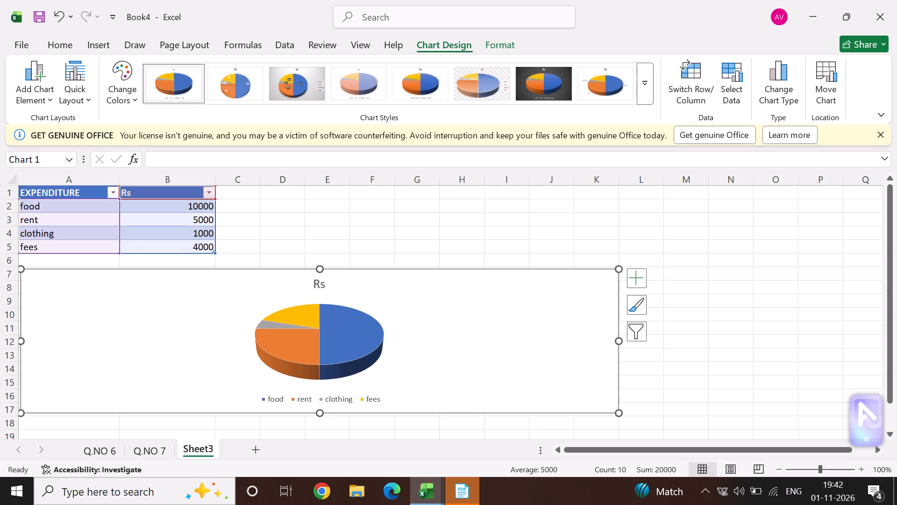
pyautogui.moveTo(618, 412); pyautogui.dragTo(197, 385)
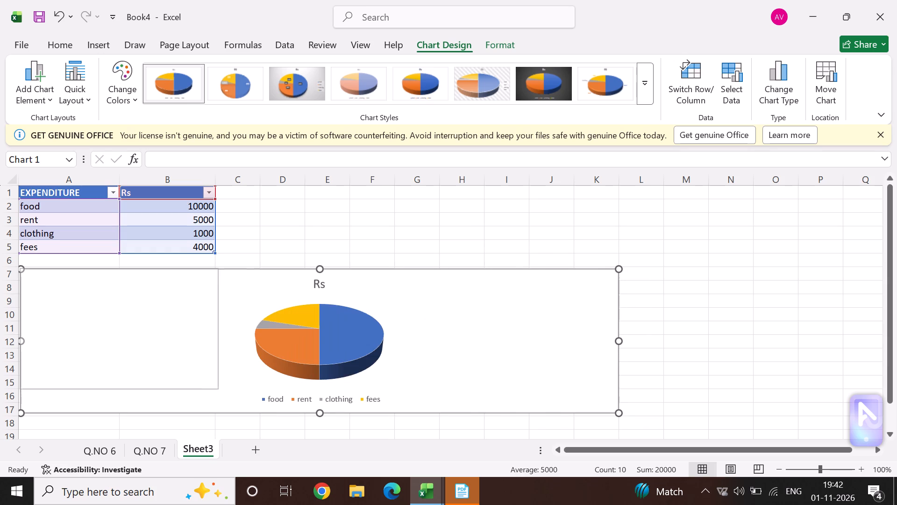
pyautogui.moveTo(197, 385); pyautogui.dragTo(219, 386)
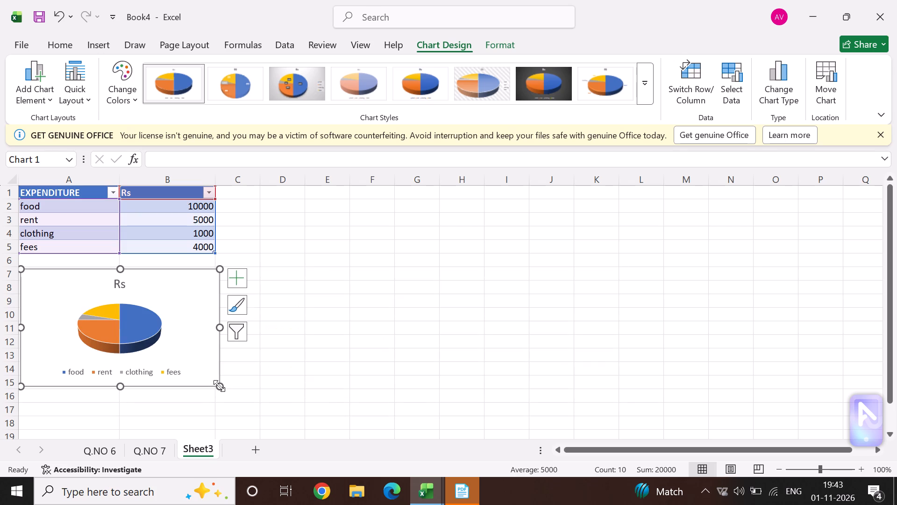
pyautogui.rightClick(349, 317)
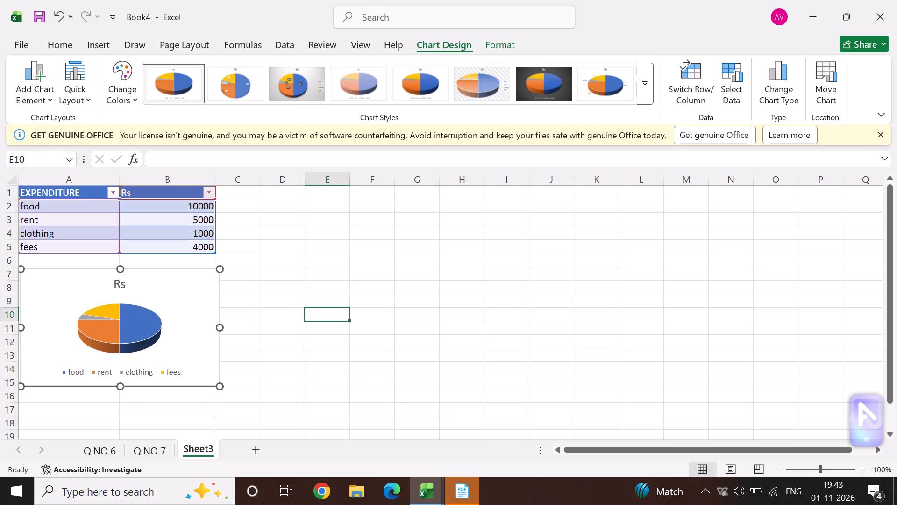
pyautogui.click(335, 282)
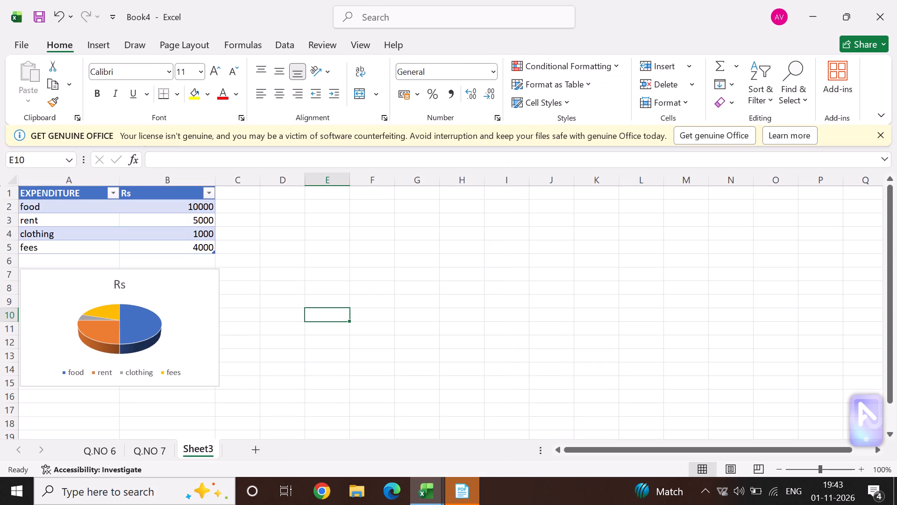
pyautogui.click(348, 280)
pyautogui.click(249, 197)
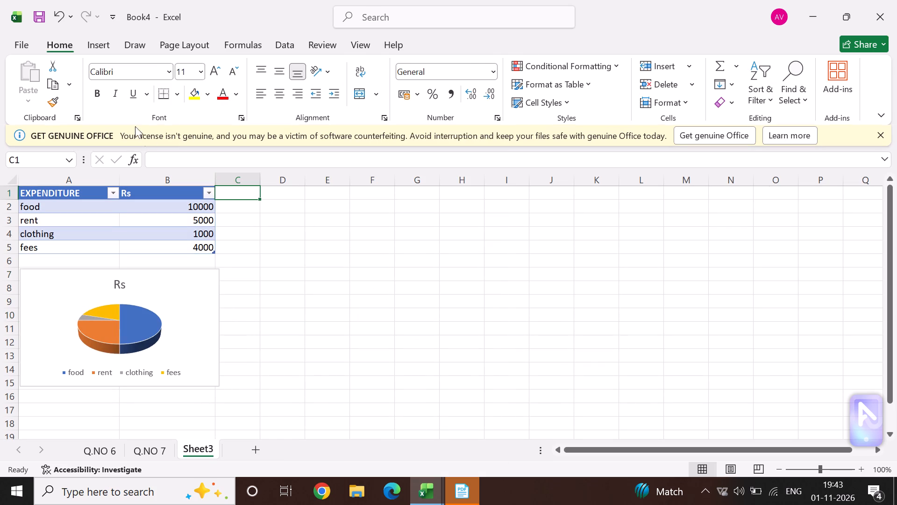